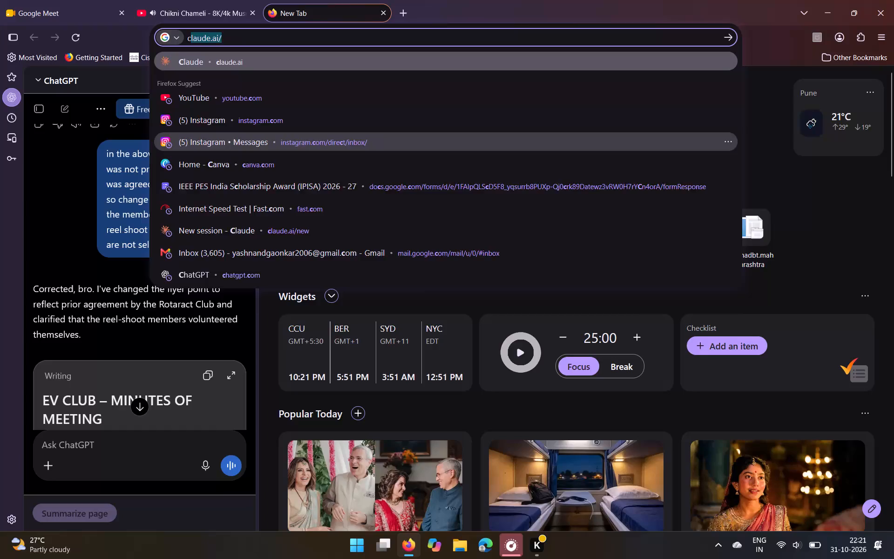
# Search the web for canva.
pyautogui.write('nva')
pyautogui.press('space')
pyautogui.press('Return')
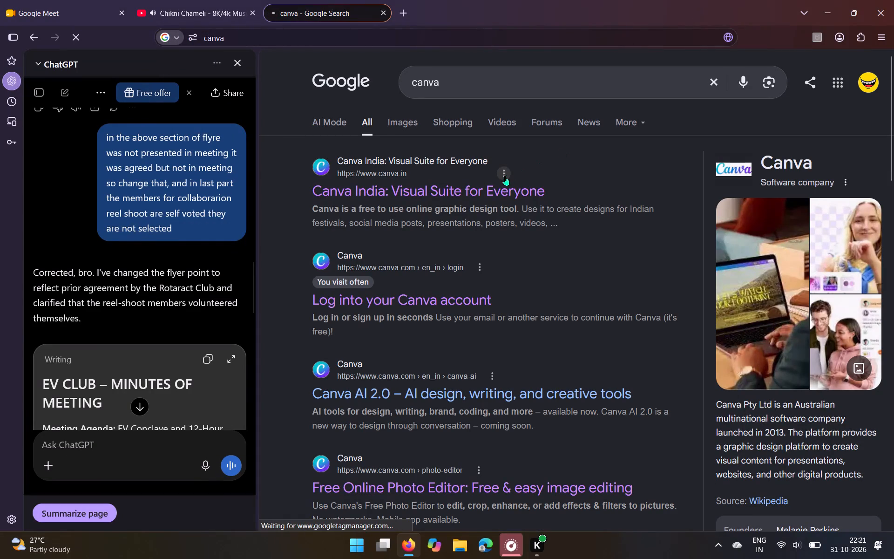
pyautogui.click(498, 181)
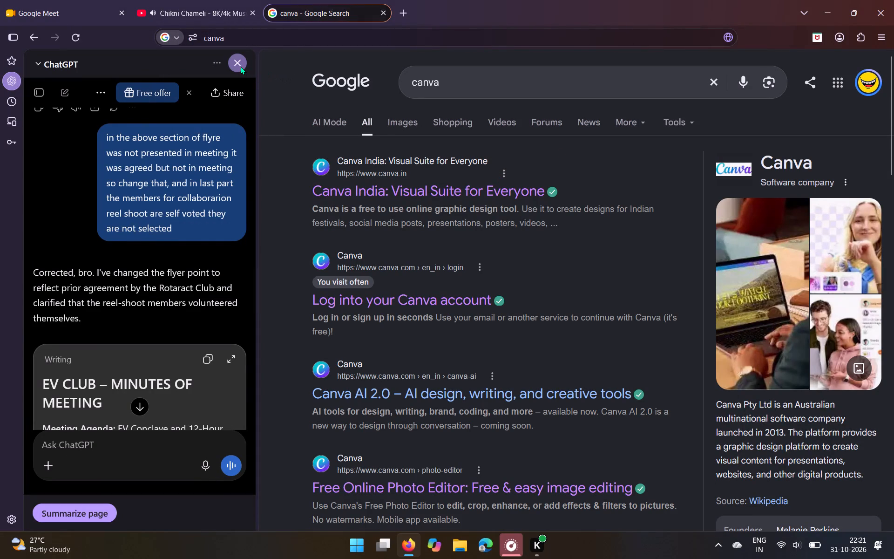
# Copy the EV Club minutes of meeting from the ChatGPT sidebar chat and close the sidebar.
pyautogui.click(212, 360)
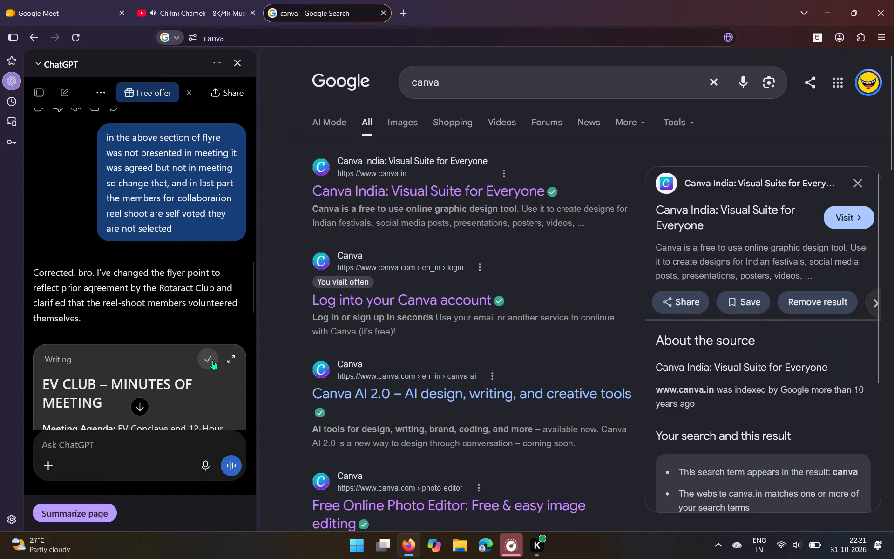
pyautogui.click(237, 62)
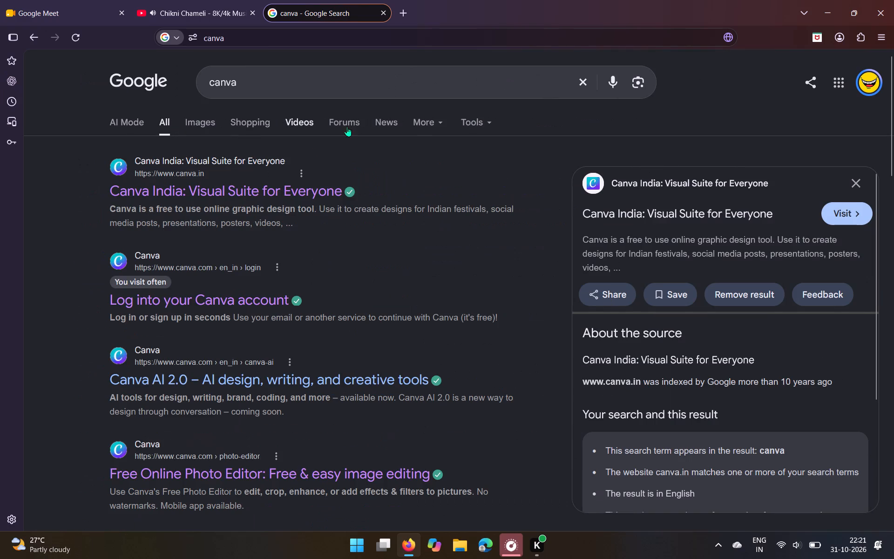
# Open the Canva India website, continue to the Canva home page and dismiss its pop-up.
pyautogui.click(267, 198)
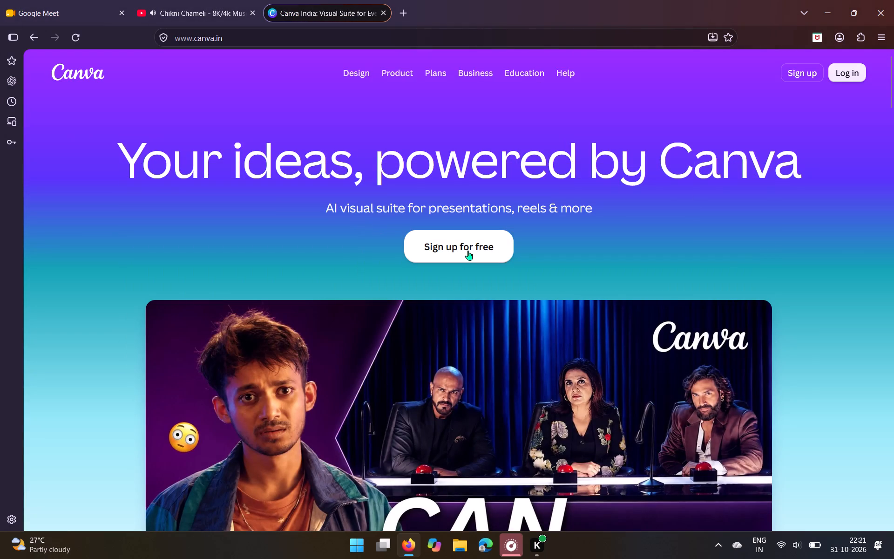
pyautogui.click(468, 250)
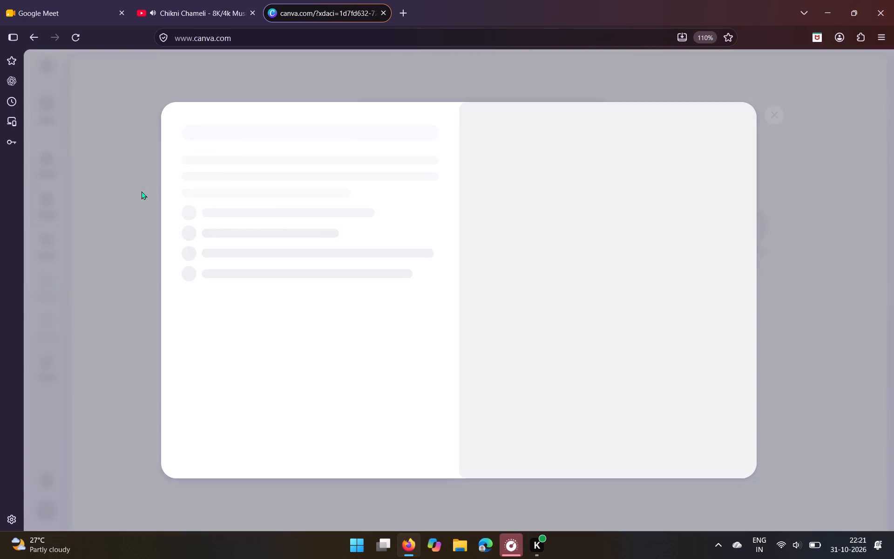
pyautogui.click(779, 126)
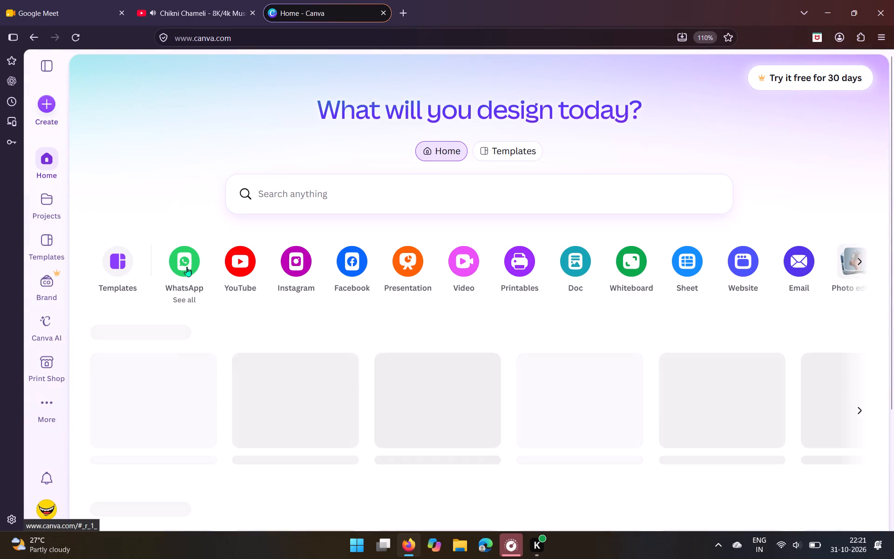
# Create a new blank Doc design from the Docs category and collapse the browser's sidebar.
pyautogui.click(44, 104)
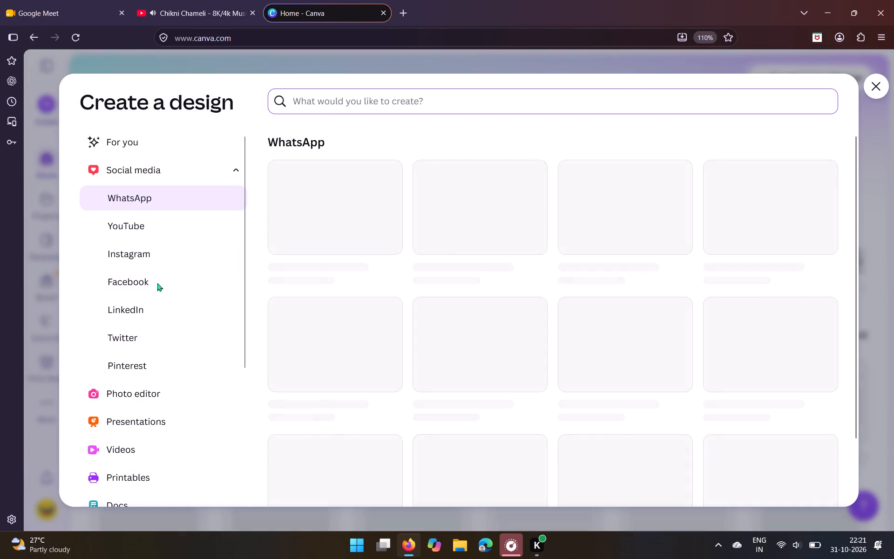
pyautogui.scroll(-1, 125, 441)
pyautogui.click(129, 433)
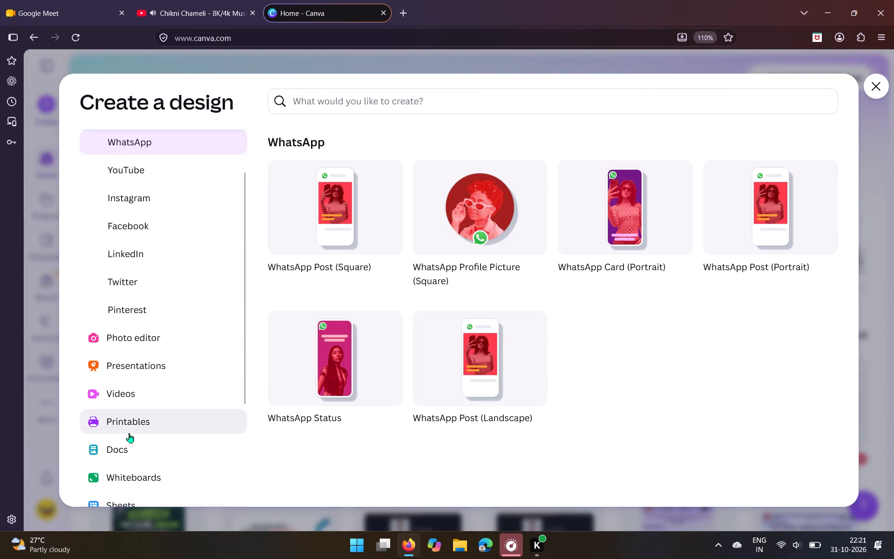
pyautogui.scroll(-1, 129, 433)
pyautogui.click(127, 442)
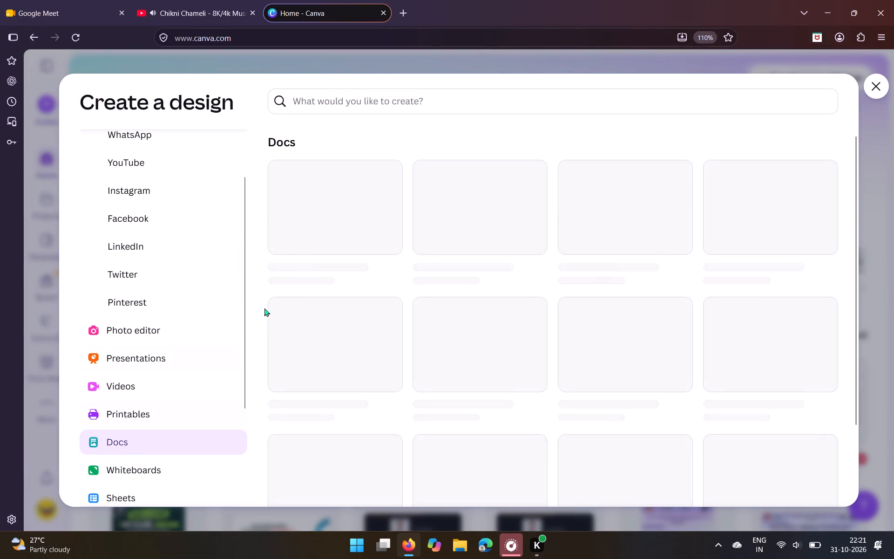
pyautogui.click(337, 230)
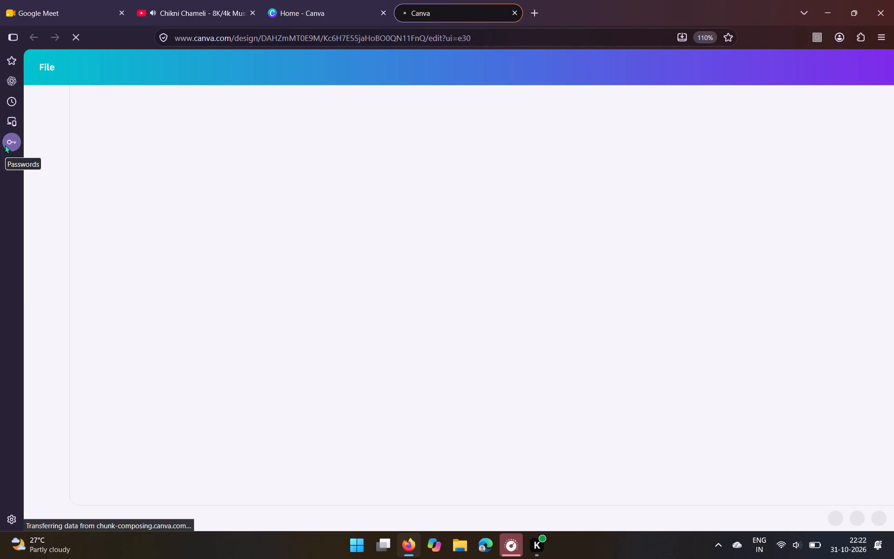
pyautogui.click(14, 31)
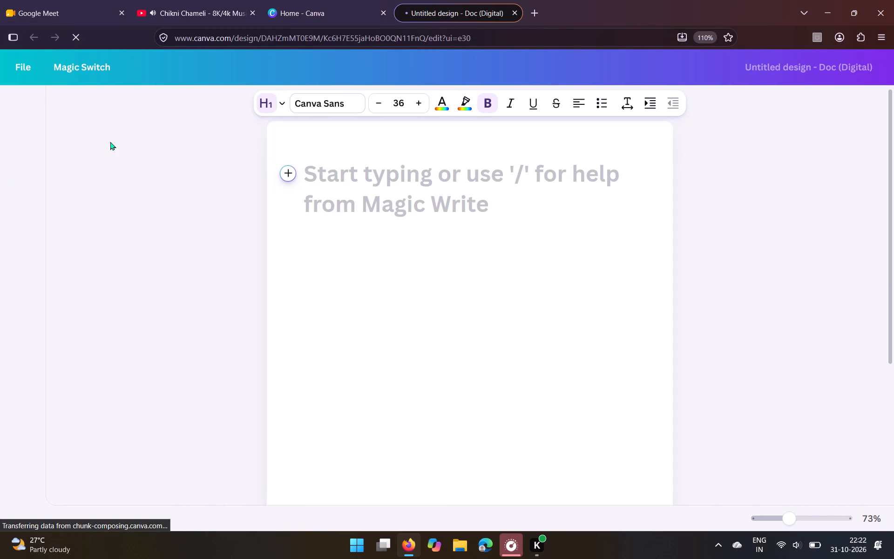
# Upload the file copy 1 (PDF) from the Downloads folder to the Canva uploads.
pyautogui.click(26, 246)
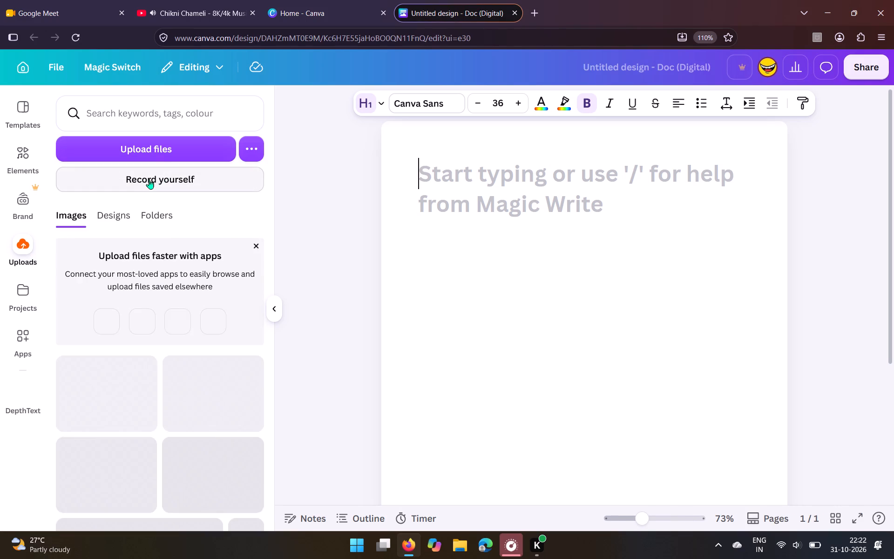
pyautogui.click(164, 155)
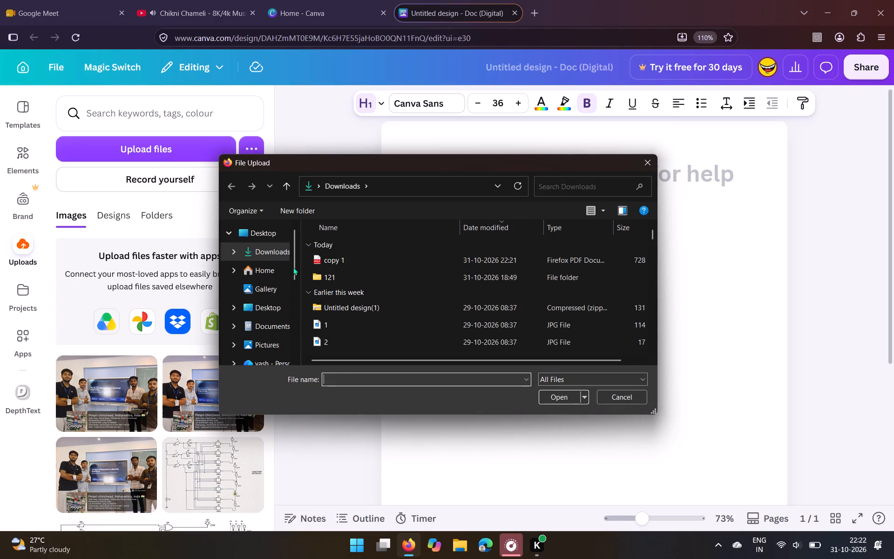
pyautogui.doubleClick(345, 256)
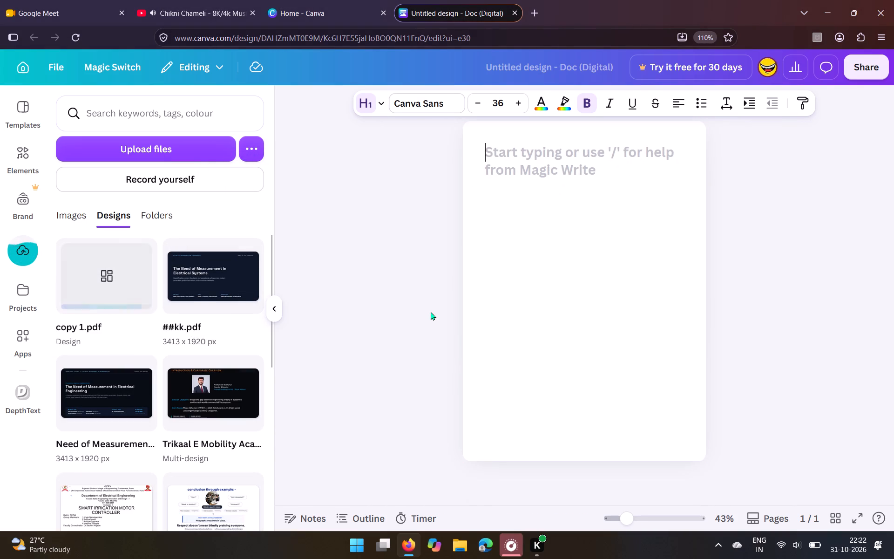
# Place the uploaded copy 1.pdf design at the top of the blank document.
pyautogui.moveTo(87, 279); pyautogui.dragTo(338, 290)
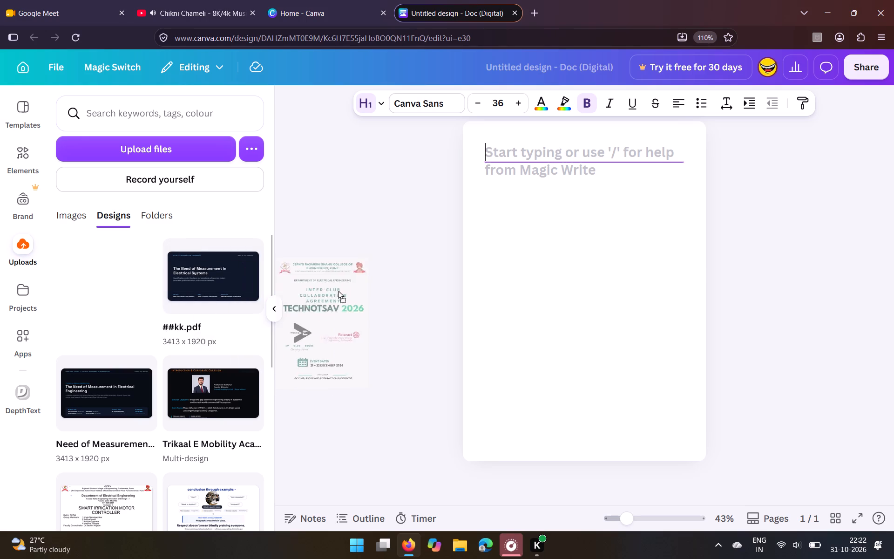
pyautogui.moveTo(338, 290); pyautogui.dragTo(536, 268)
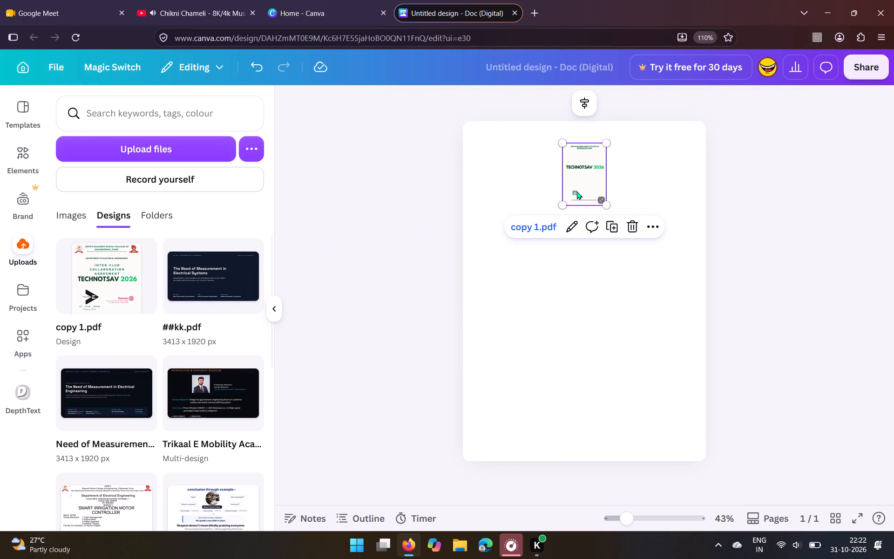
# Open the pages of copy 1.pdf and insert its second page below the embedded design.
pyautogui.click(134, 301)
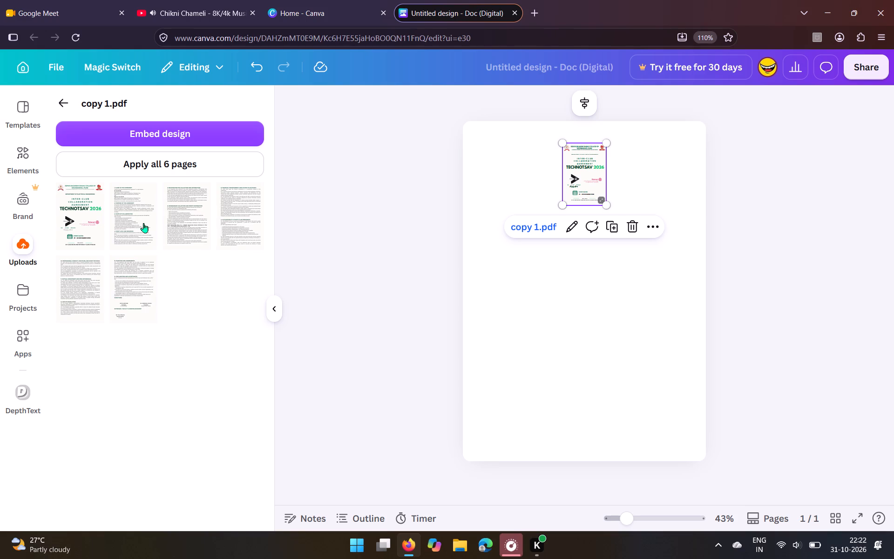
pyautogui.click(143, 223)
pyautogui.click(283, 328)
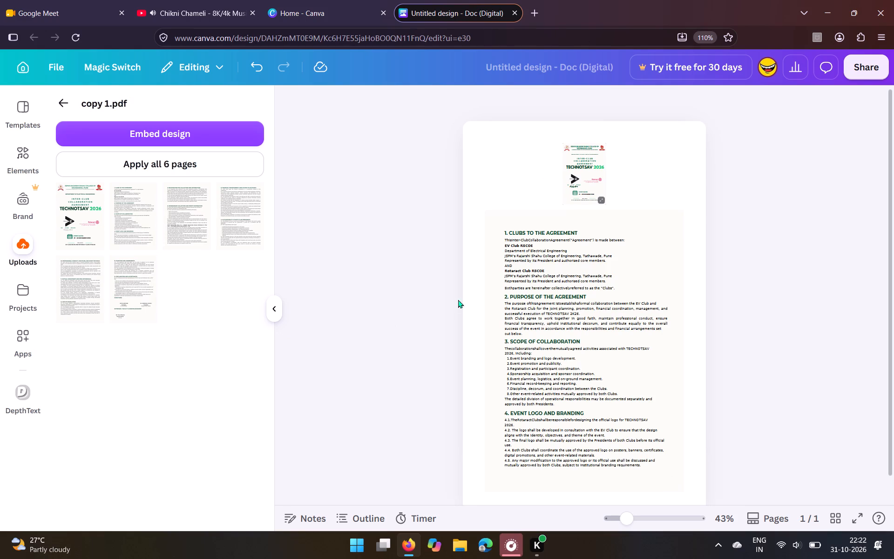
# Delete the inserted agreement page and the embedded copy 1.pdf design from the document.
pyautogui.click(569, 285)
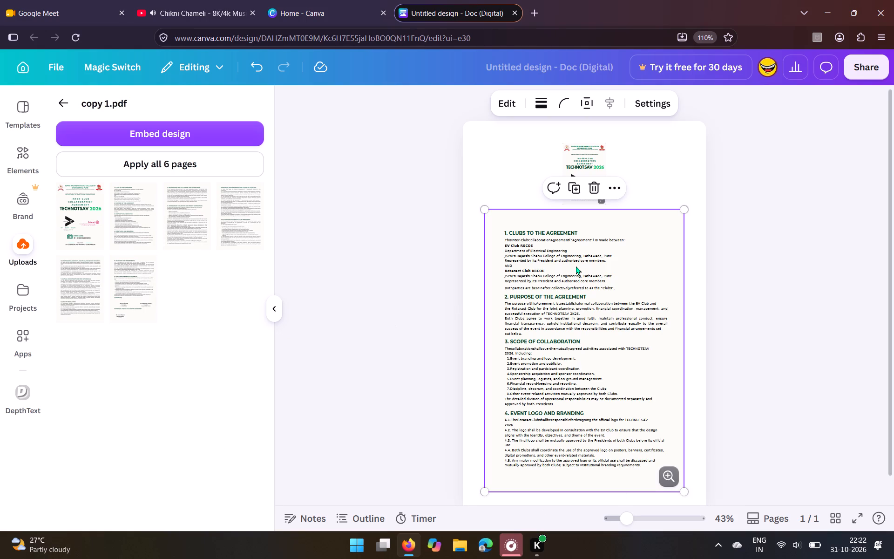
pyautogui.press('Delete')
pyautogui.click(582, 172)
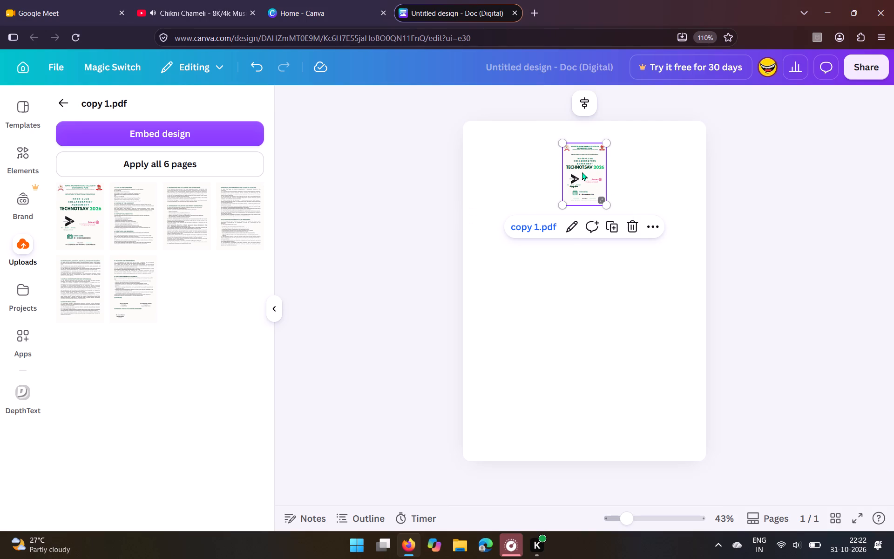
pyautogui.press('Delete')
# Paste the copied EV Club minutes of meeting into the empty document.
pyautogui.rightClick(582, 172)
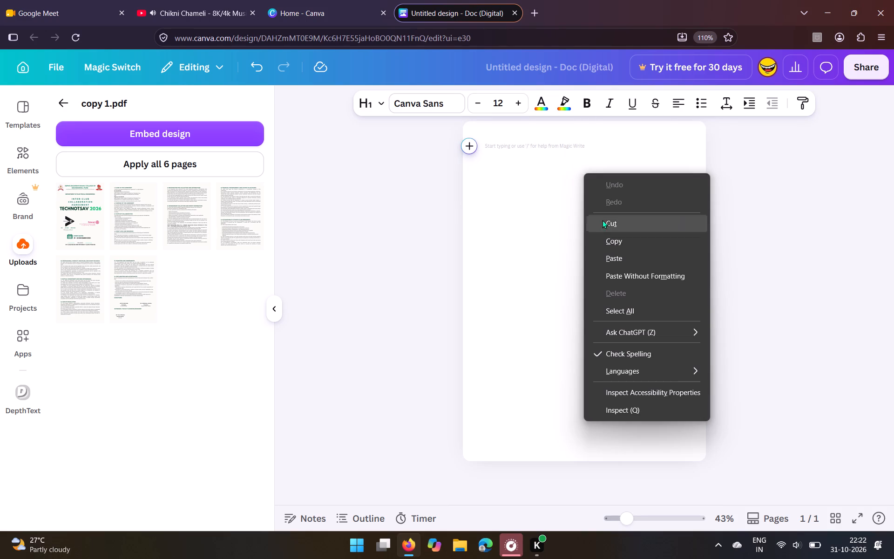
pyautogui.click(615, 260)
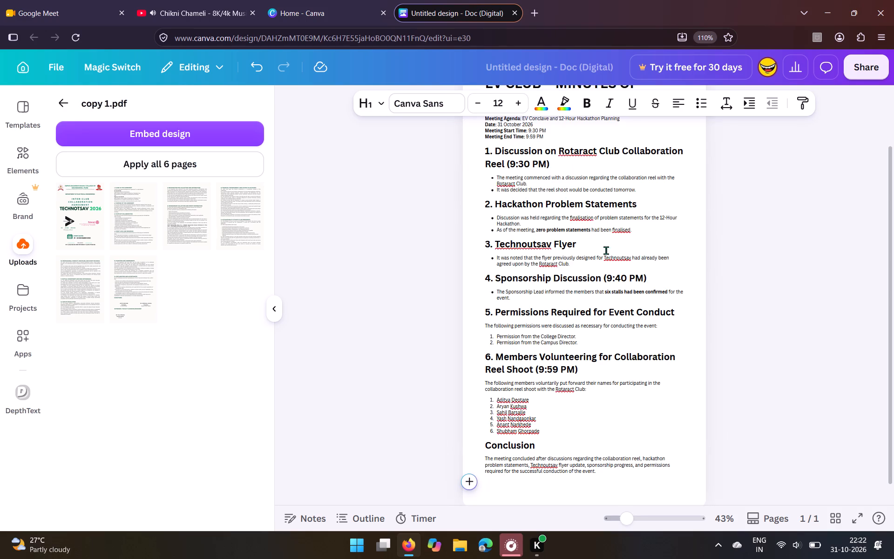
# Change the Meeting End Time in the minutes' header details to 10:15 PM.
pyautogui.scroll(1, 601, 235)
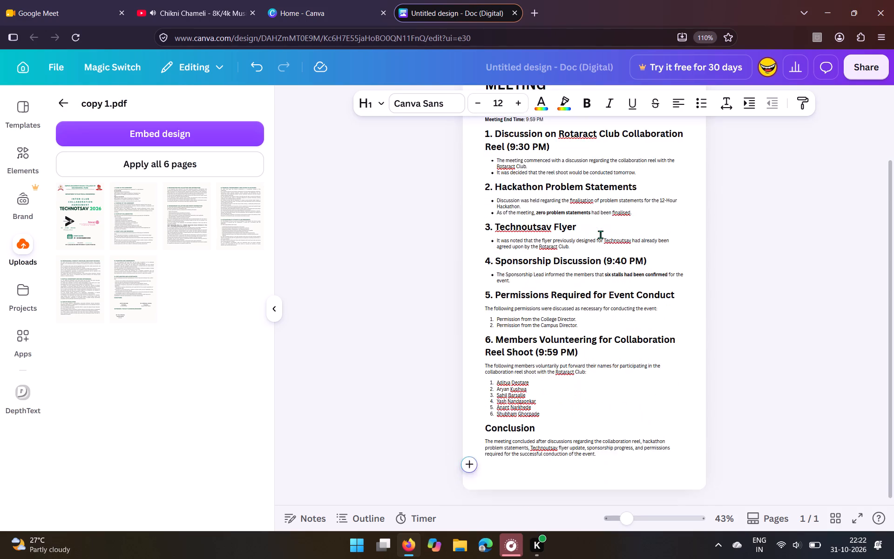
pyautogui.scroll(2, 601, 235)
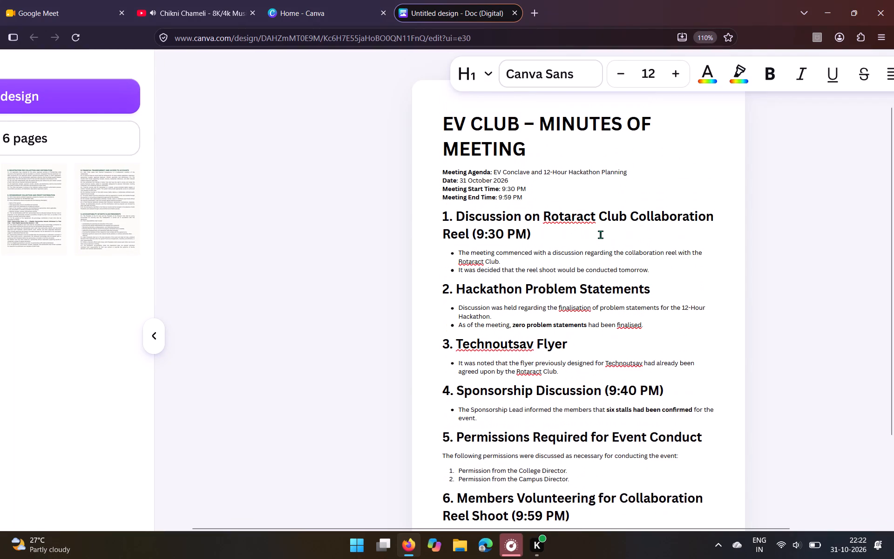
pyautogui.scroll(4, 601, 235)
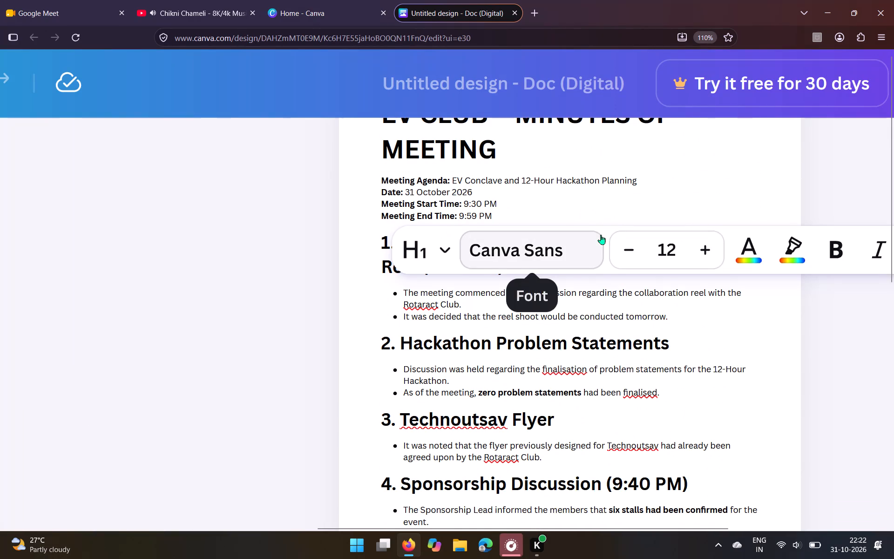
pyautogui.click(167, 302)
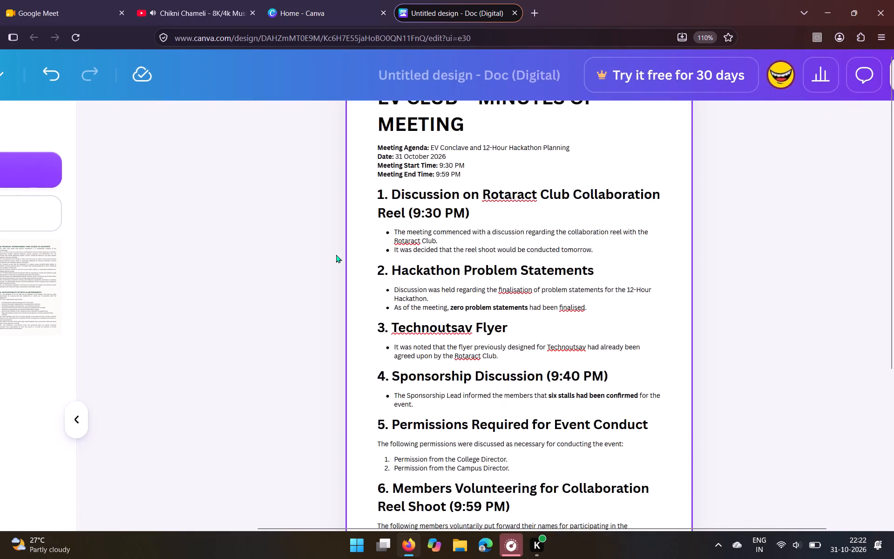
pyautogui.scroll(2, 427, 224)
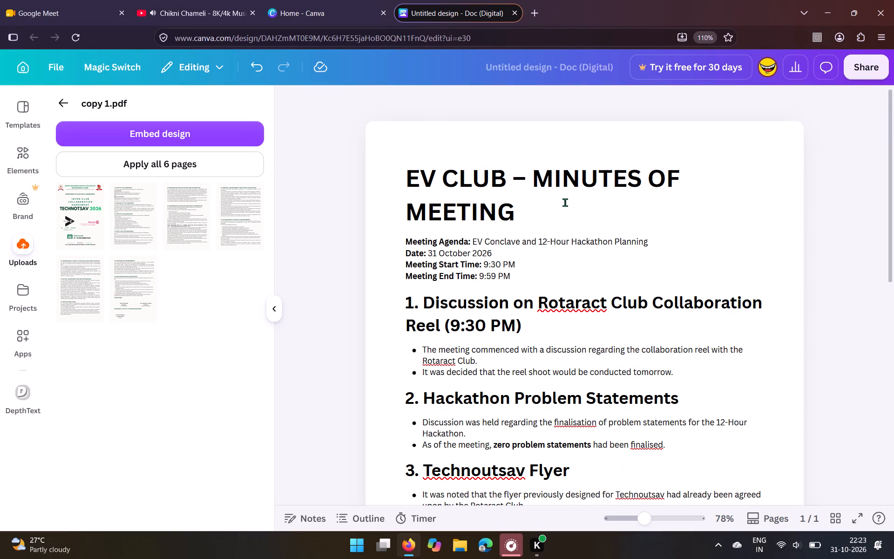
pyautogui.scroll(-1, 565, 203)
pyautogui.click(492, 225)
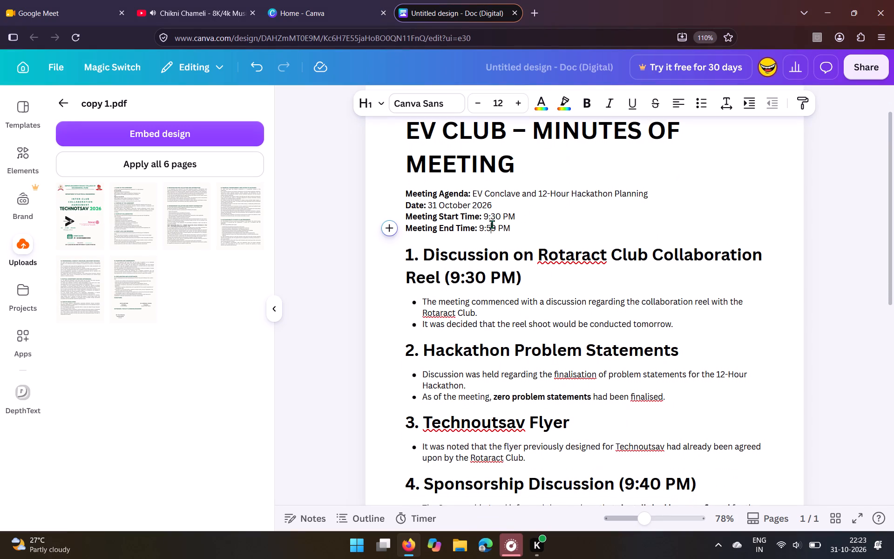
pyautogui.press('Left')
pyautogui.press('Left')
pyautogui.press('BackSpace')
pyautogui.write('10')
pyautogui.press('Right')
pyautogui.press('Right')
pyautogui.press('Right')
pyautogui.press('BackSpace')
pyautogui.press('BackSpace')
pyautogui.write('12')
pyautogui.press('BackSpace')
pyautogui.press('5')
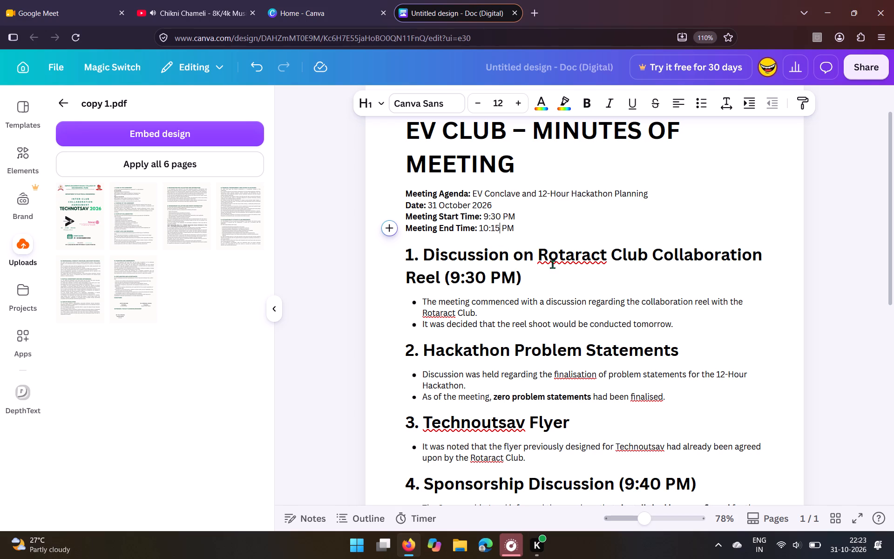
# Look over the pasted minutes from the header details to the conclusion.
pyautogui.scroll(-1, 533, 289)
pyautogui.click(533, 289)
pyautogui.scroll(-2, 533, 289)
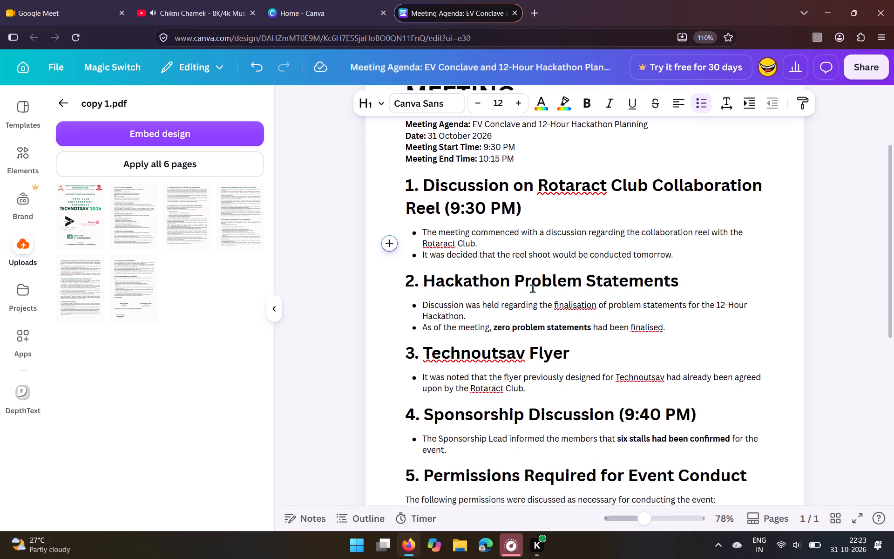
pyautogui.scroll(-5, 533, 289)
pyautogui.scroll(6, 533, 289)
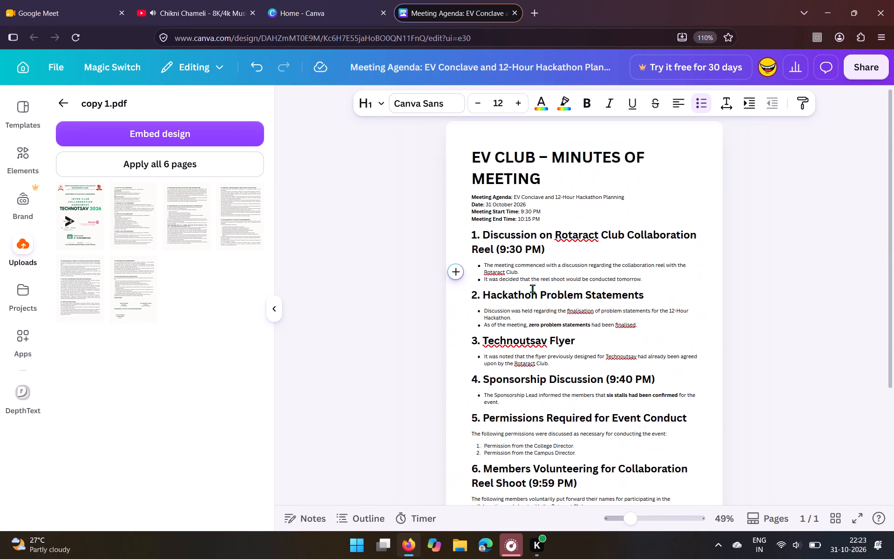
pyautogui.click(405, 339)
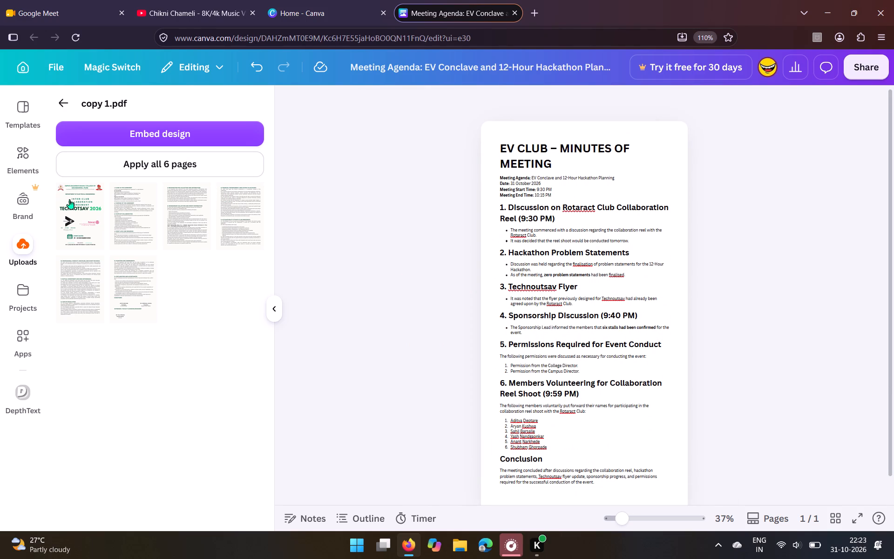
# Create a new design in the Document (A4, Portrait) format, found by searching for a4.
pyautogui.click(59, 105)
pyautogui.click(59, 105)
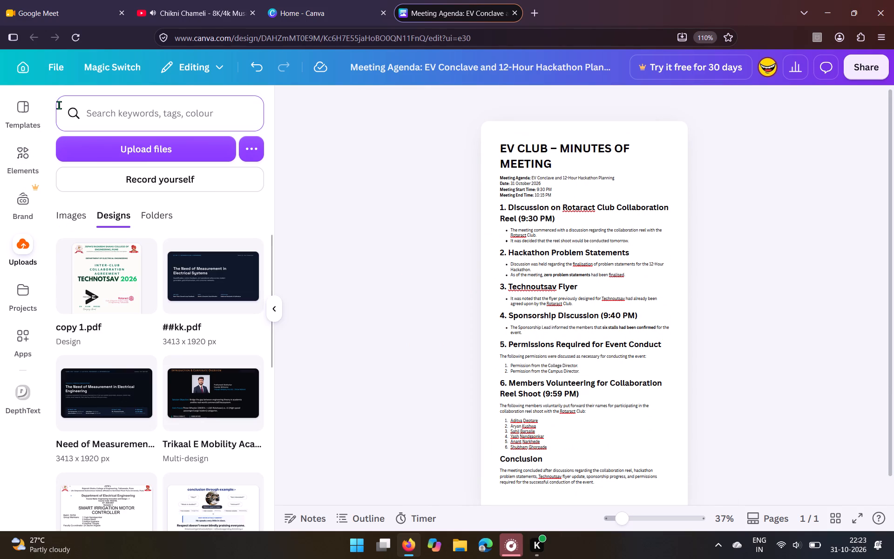
pyautogui.click(57, 68)
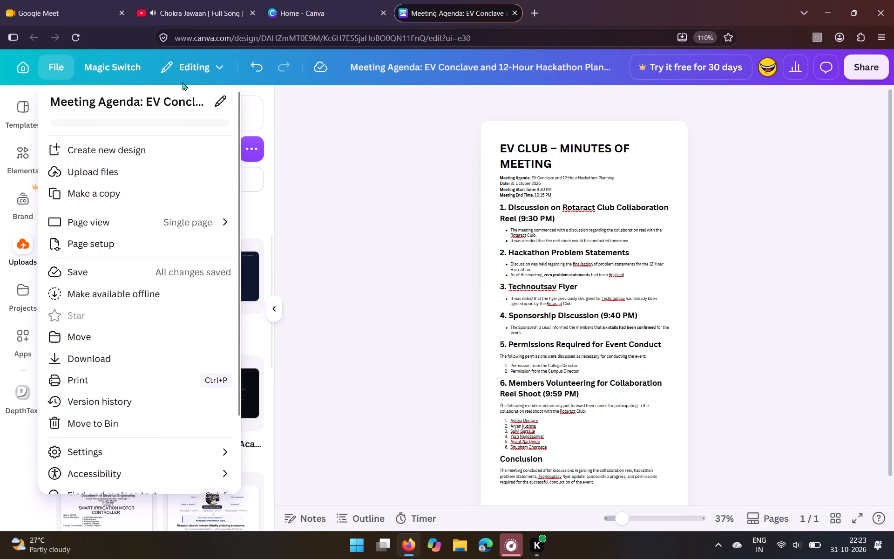
pyautogui.click(115, 167)
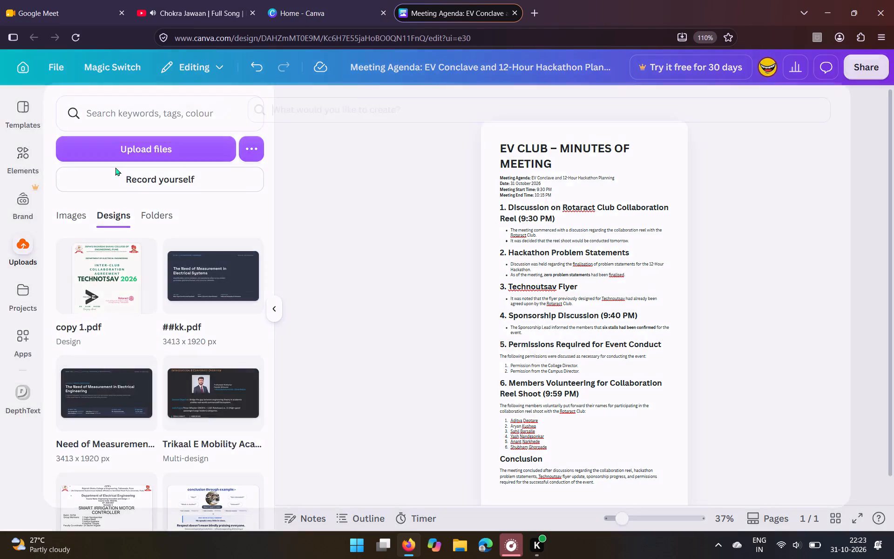
pyautogui.scroll(-1, 141, 355)
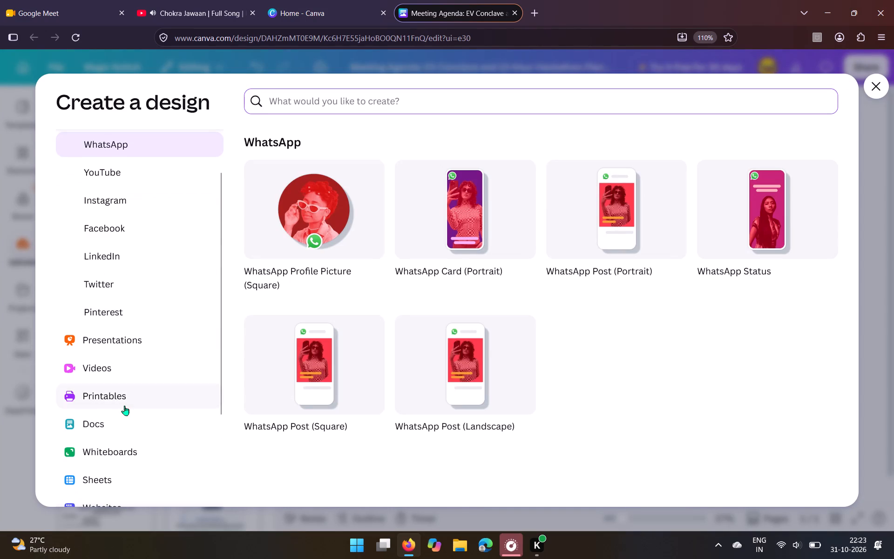
pyautogui.click(124, 406)
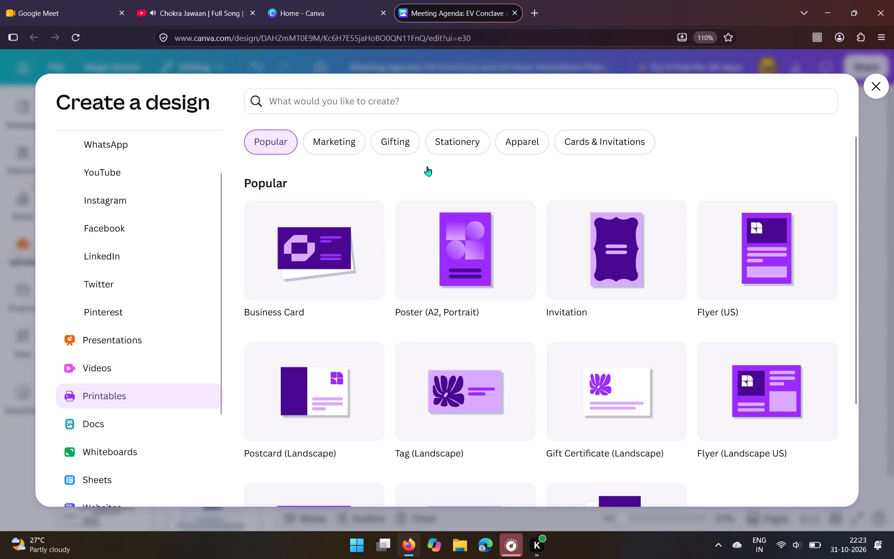
pyautogui.scroll(-1, 645, 374)
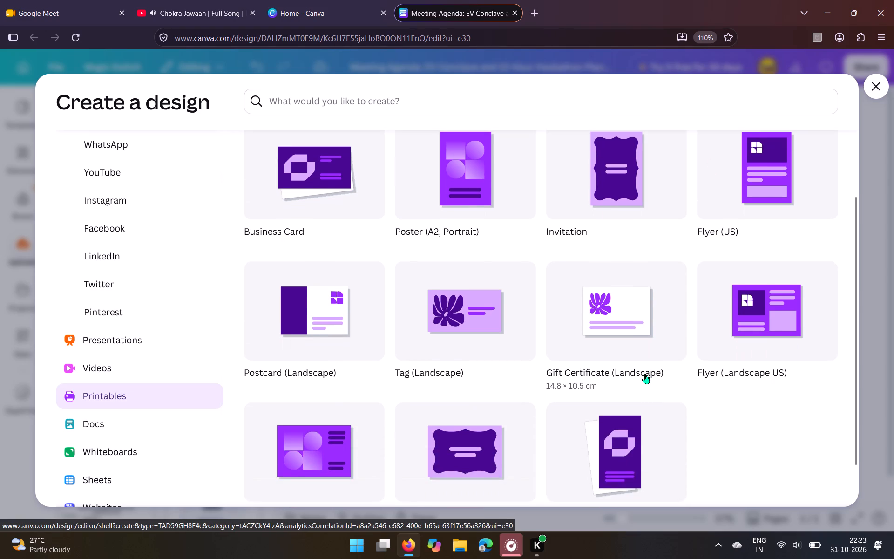
pyautogui.scroll(-1, 645, 374)
pyautogui.scroll(4, 446, 202)
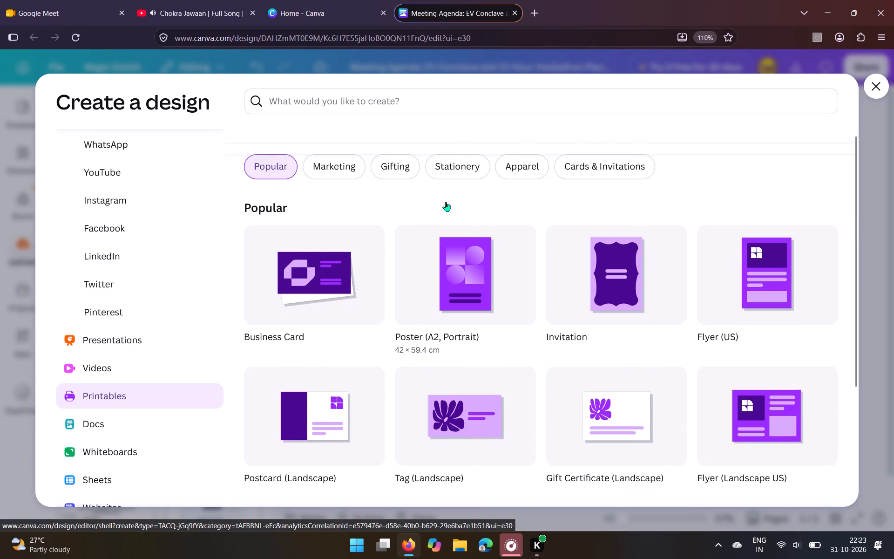
pyautogui.click(366, 109)
pyautogui.write('a4')
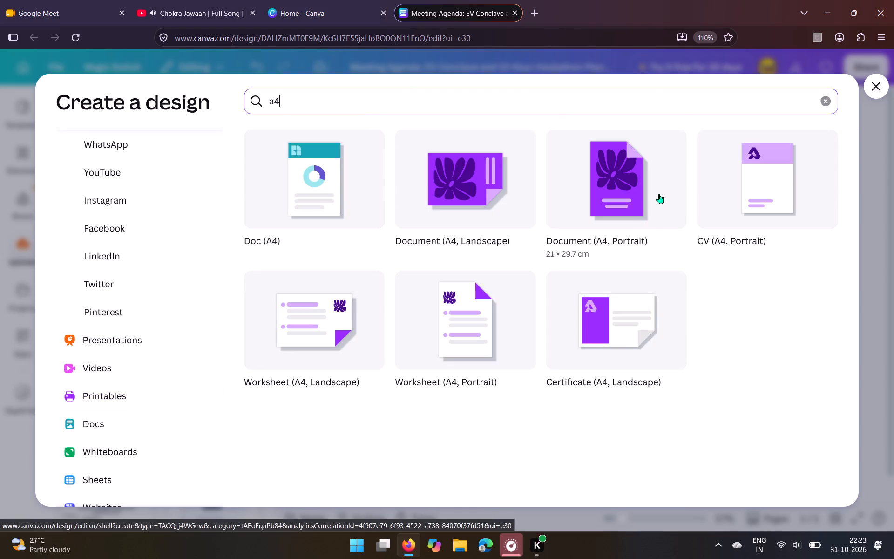
pyautogui.click(659, 194)
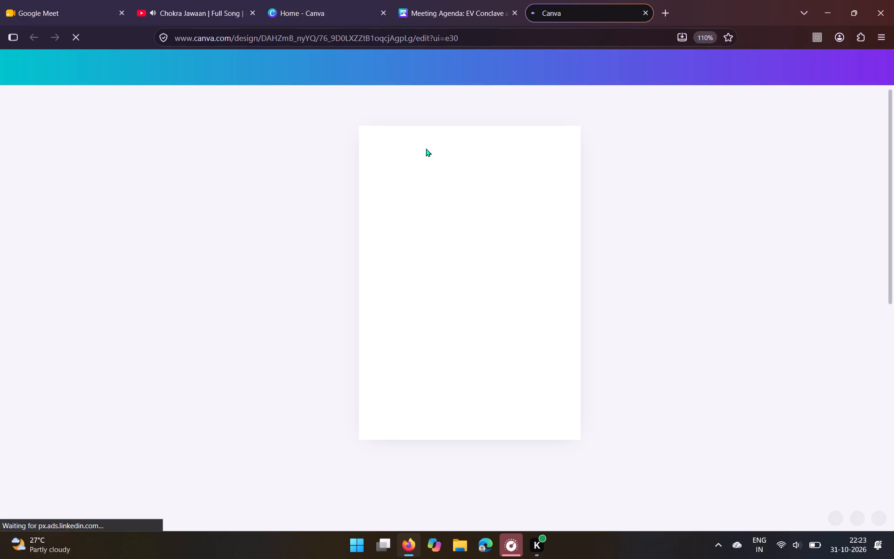
# Paste the copied EV Club minutes of meeting onto the blank A4 page.
pyautogui.click(408, 168)
pyautogui.click(400, 162)
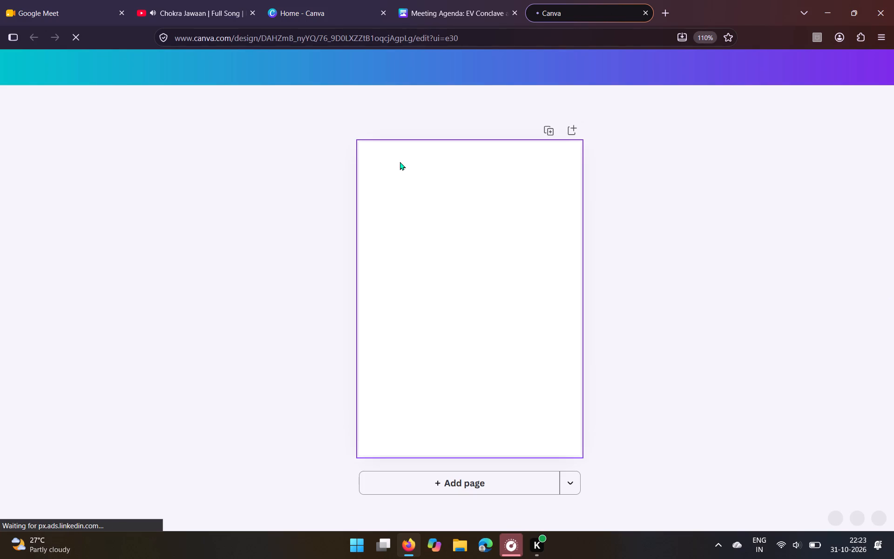
pyautogui.click(397, 172)
pyautogui.click(397, 172)
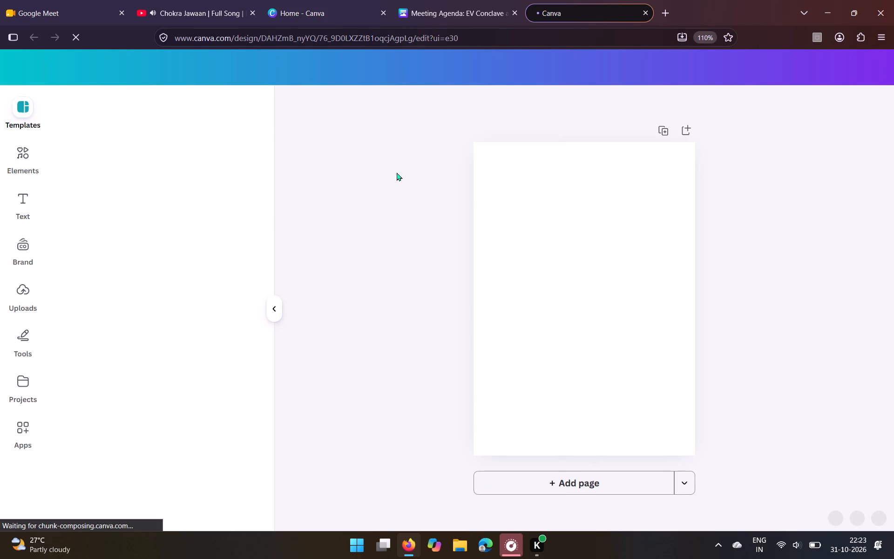
pyautogui.click(279, 311)
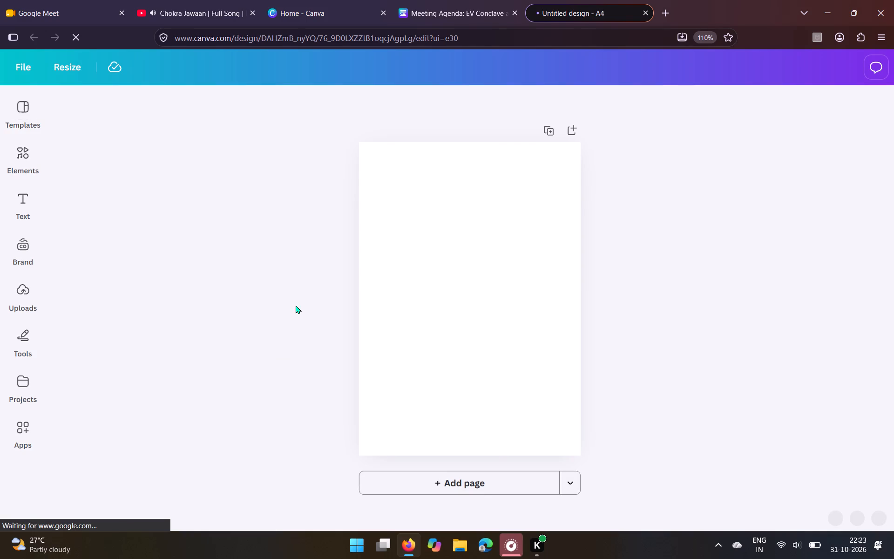
pyautogui.click(484, 187)
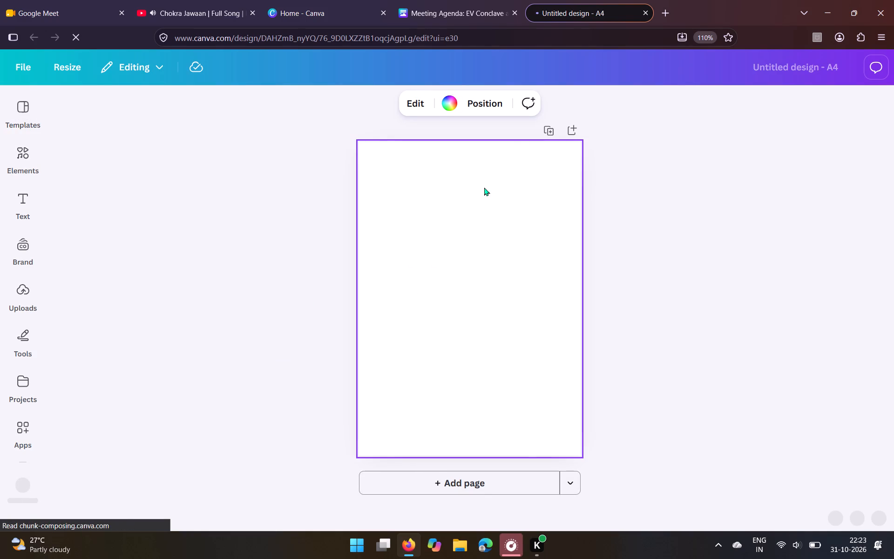
pyautogui.hotkey('ctrl', 'v')
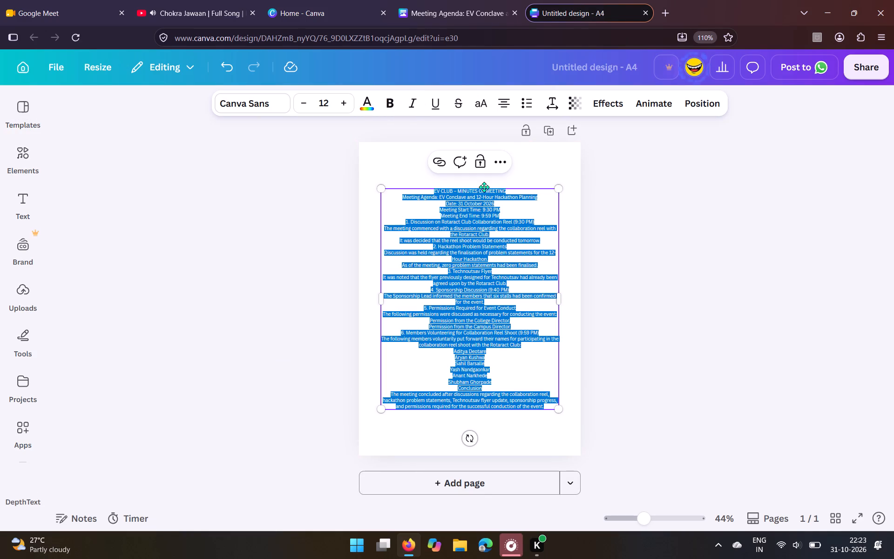
pyautogui.click(506, 368)
pyautogui.click(523, 384)
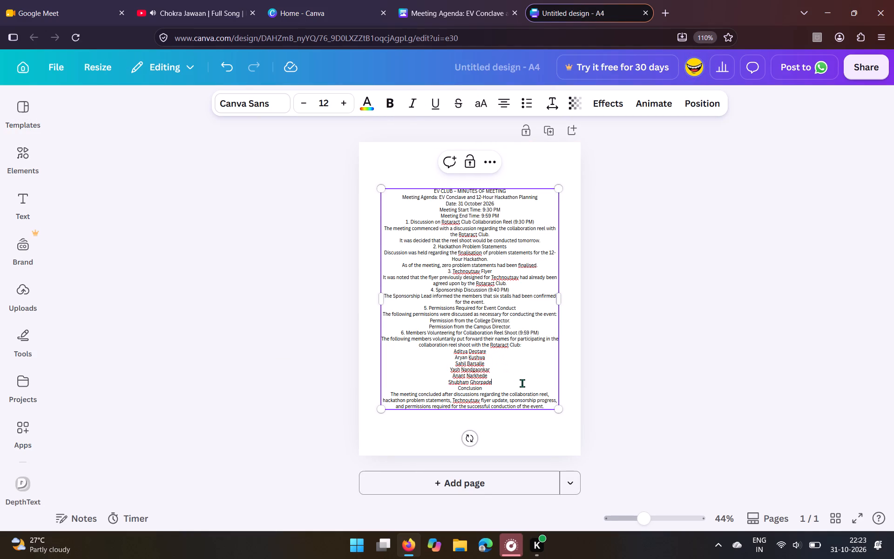
pyautogui.click(614, 391)
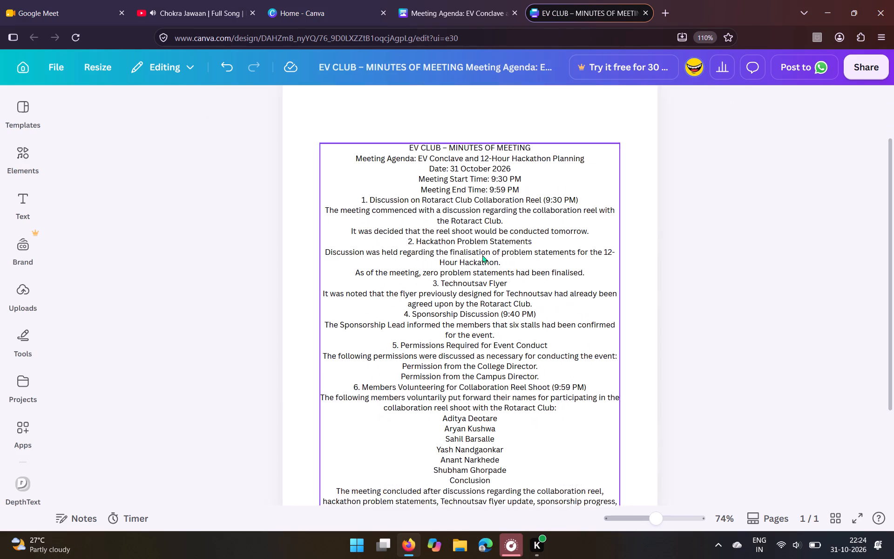
# Copy the title line EV CLUB – MINUTES OF MEETING from the minutes and paste it into a new subheading text box.
pyautogui.click(707, 196)
pyautogui.scroll(1, 707, 196)
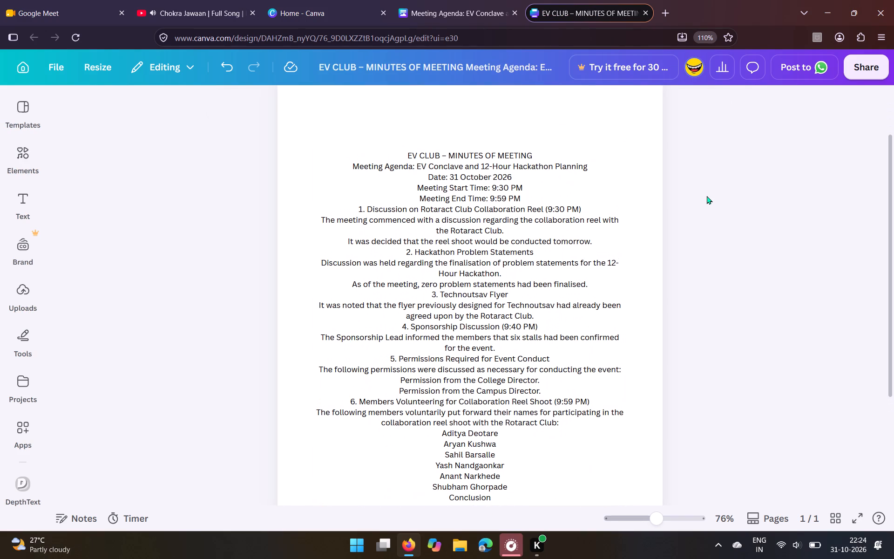
pyautogui.scroll(1, 707, 196)
pyautogui.click(479, 171)
pyautogui.doubleClick(479, 171)
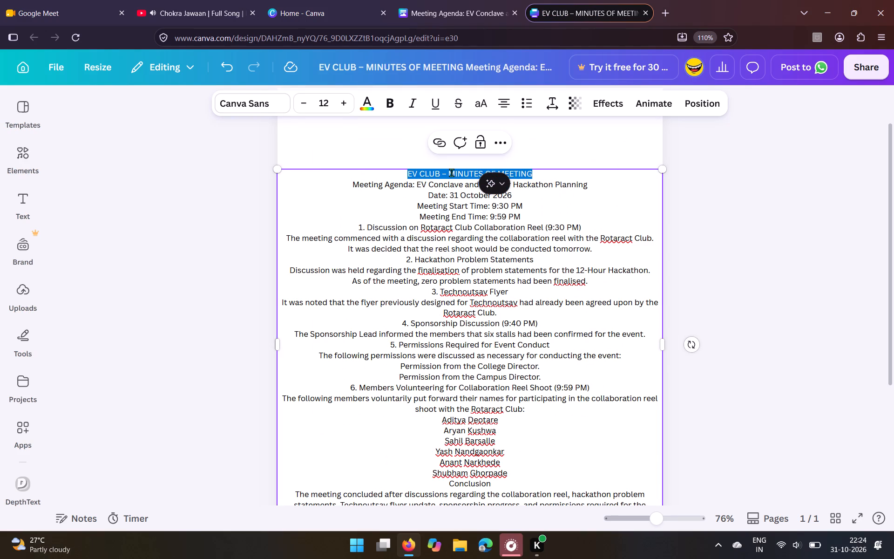
pyautogui.hotkey('ctrl', 'c')
pyautogui.scroll(2, 352, 164)
pyautogui.click(0, 205)
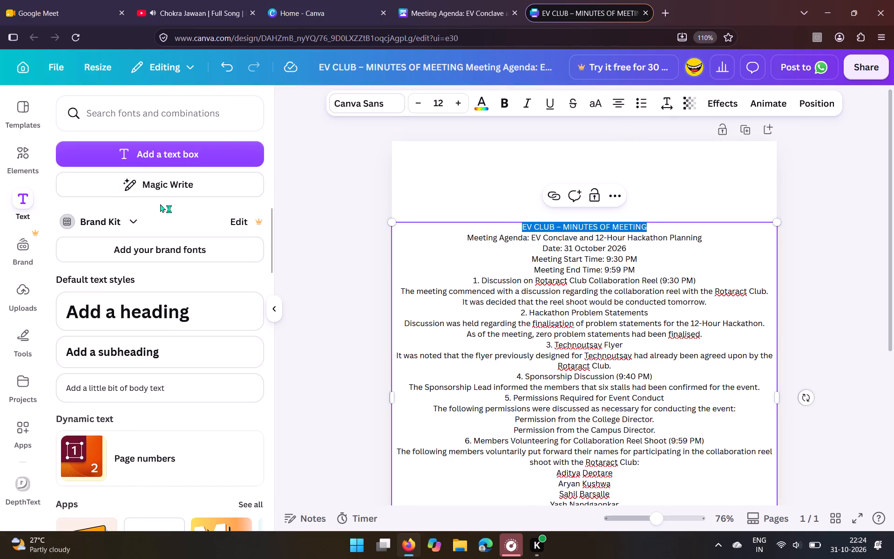
pyautogui.moveTo(144, 335); pyautogui.dragTo(146, 357)
pyautogui.click(146, 357)
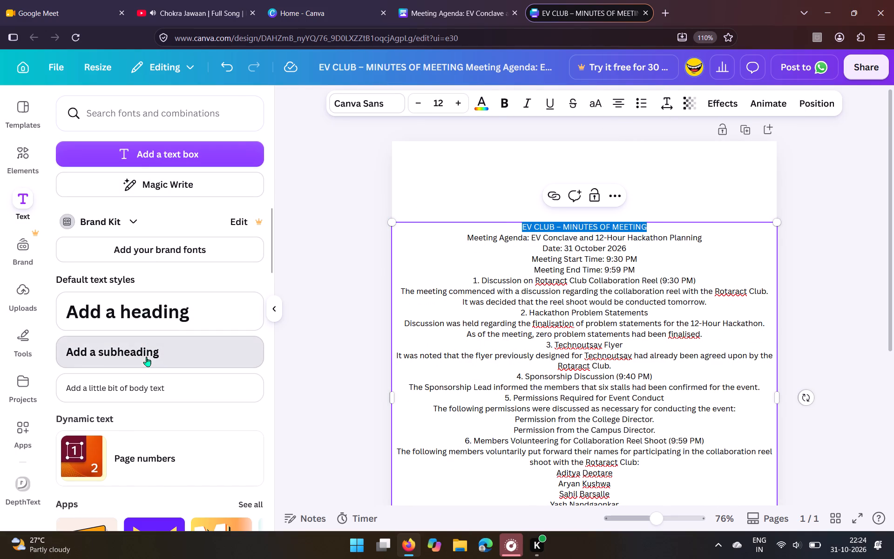
pyautogui.hotkey('ctrl', 'v')
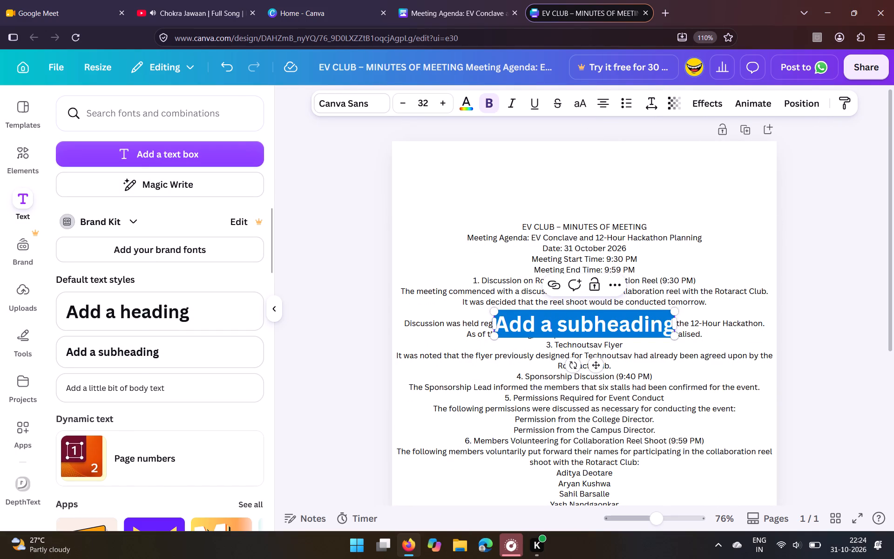
# Shrink the new title to a font size of about 16.9 and place it in the page's upper-left corner.
pyautogui.moveTo(755, 337); pyautogui.dragTo(562, 332)
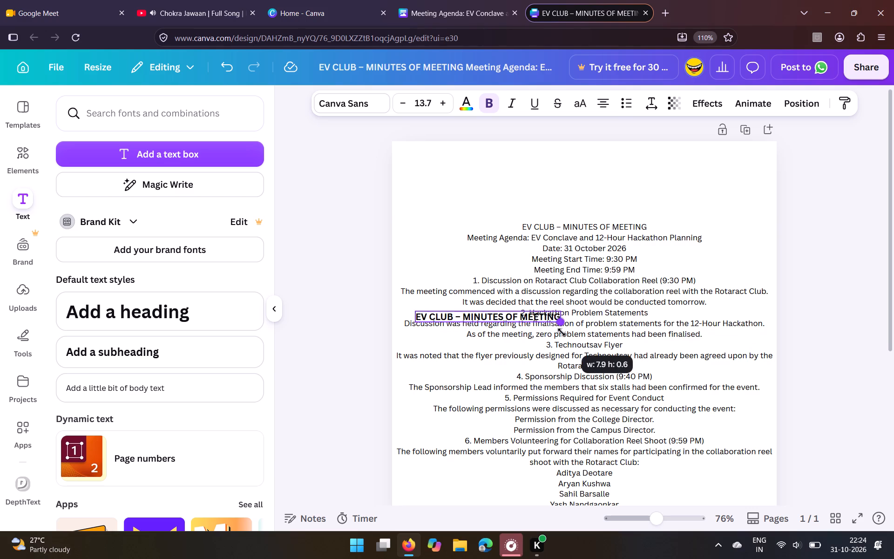
pyautogui.moveTo(562, 332); pyautogui.dragTo(595, 332)
pyautogui.click(344, 326)
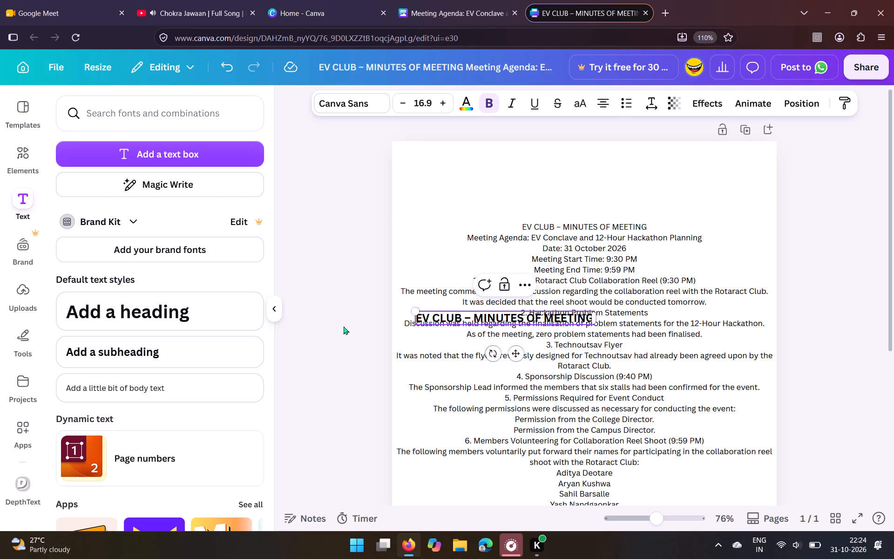
pyautogui.moveTo(492, 319); pyautogui.dragTo(473, 124)
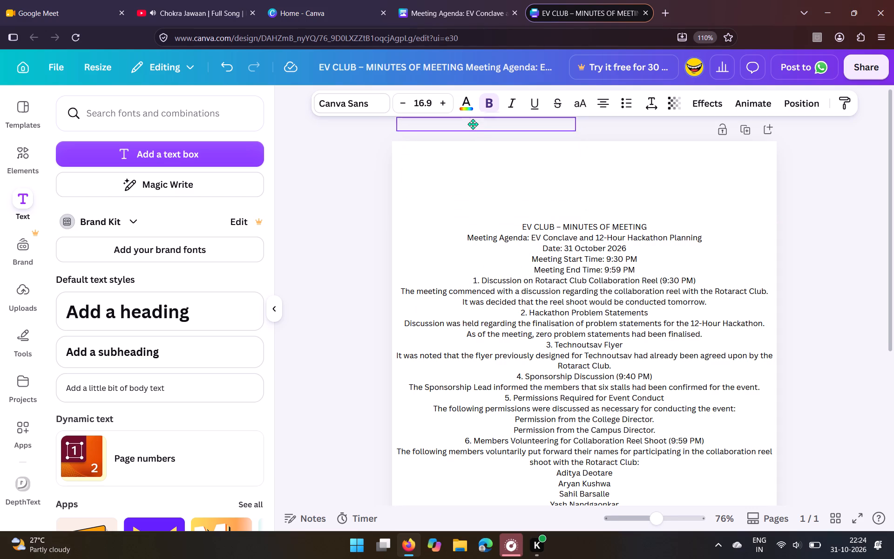
pyautogui.moveTo(473, 124); pyautogui.dragTo(482, 160)
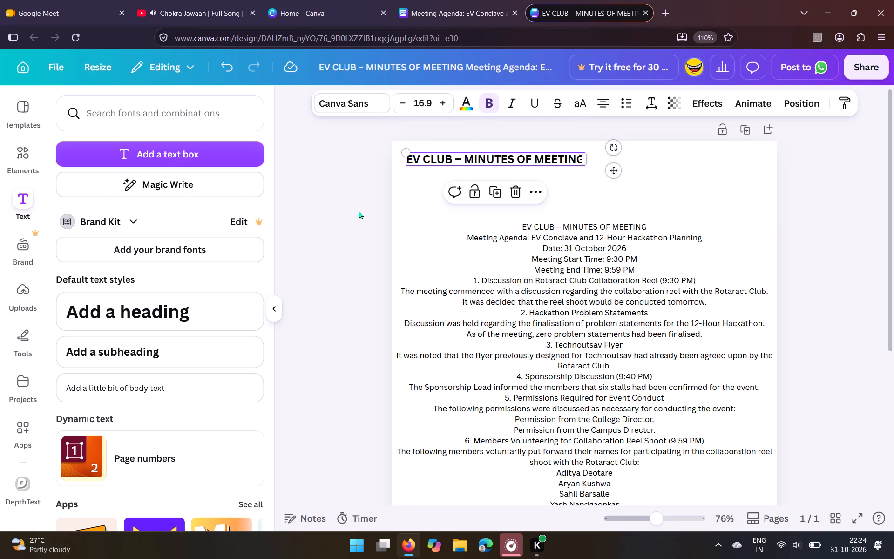
pyautogui.click(354, 212)
# Shift the minutes body text box slightly to the right on the page.
pyautogui.click(644, 263)
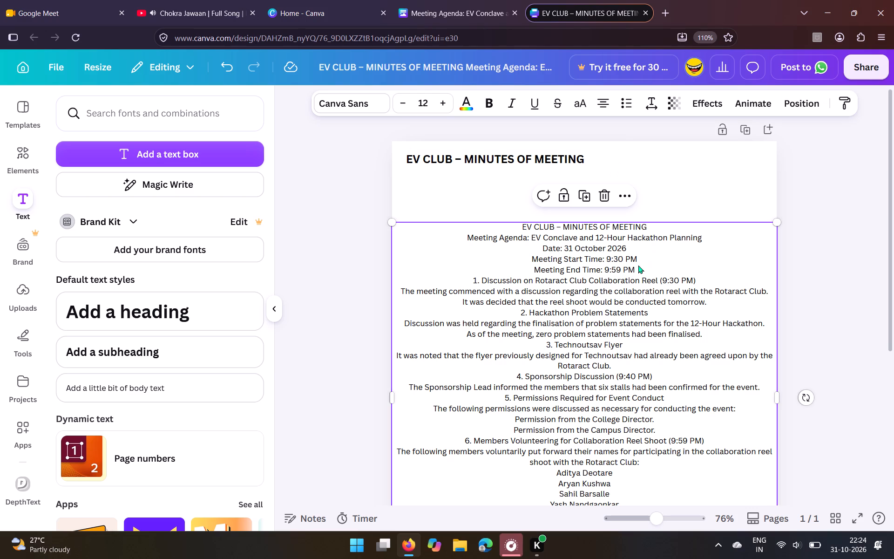
pyautogui.moveTo(635, 268); pyautogui.dragTo(643, 266)
# Add a blank second page after the minutes page.
pyautogui.scroll(-4, 658, 263)
pyautogui.moveTo(600, 498); pyautogui.dragTo(600, 482)
pyautogui.click(600, 482)
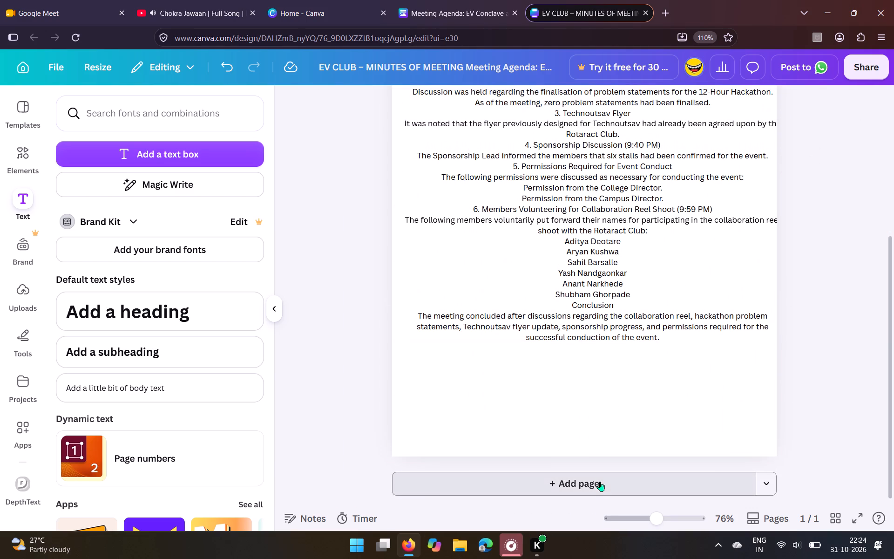
pyautogui.scroll(-2, 600, 482)
# Duplicate the bold EV CLUB – MINUTES OF MEETING title and place the copy near the upper-left corner of page 2.
pyautogui.scroll(11, 600, 482)
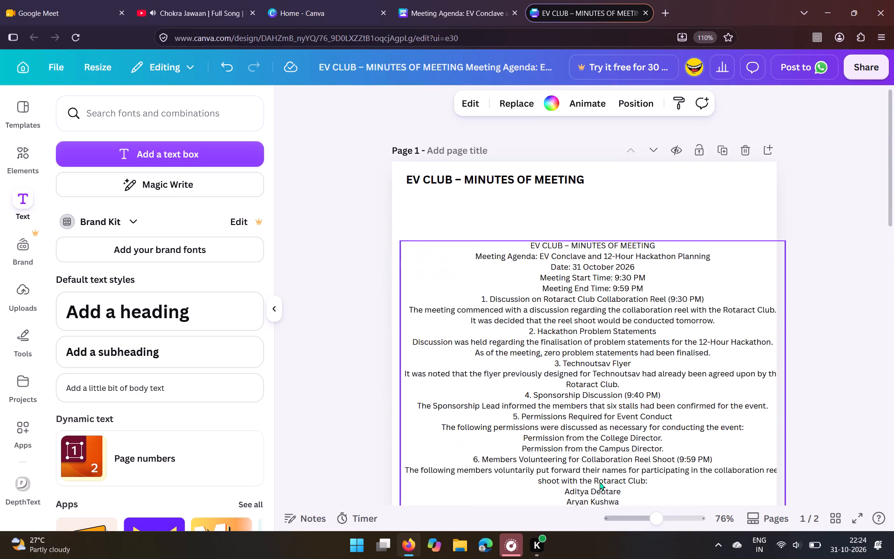
pyautogui.click(474, 159)
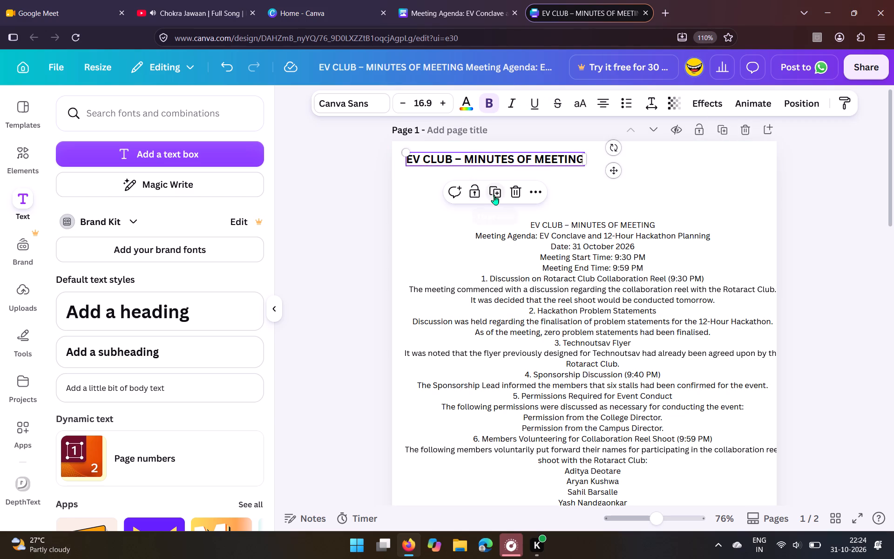
pyautogui.click(494, 195)
pyautogui.moveTo(497, 167); pyautogui.dragTo(477, 539)
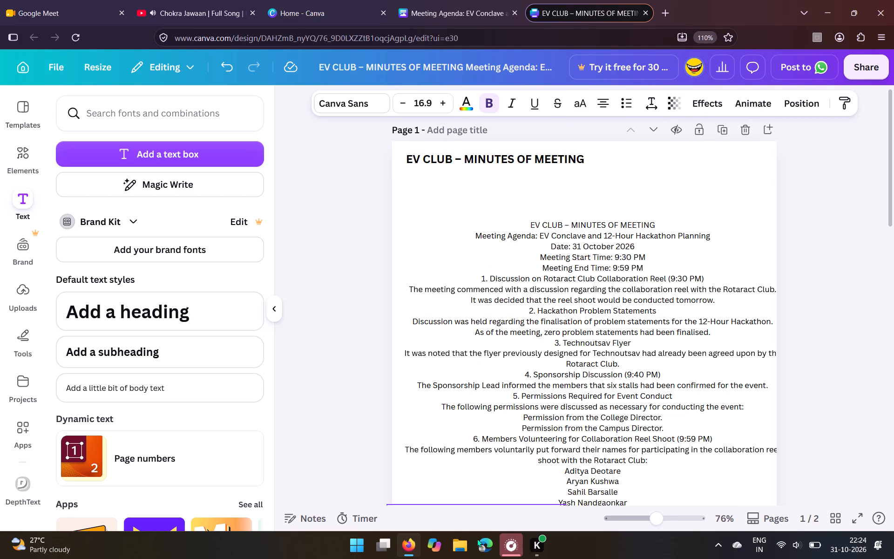
pyautogui.moveTo(477, 539); pyautogui.dragTo(480, 483)
pyautogui.scroll(-2, 480, 483)
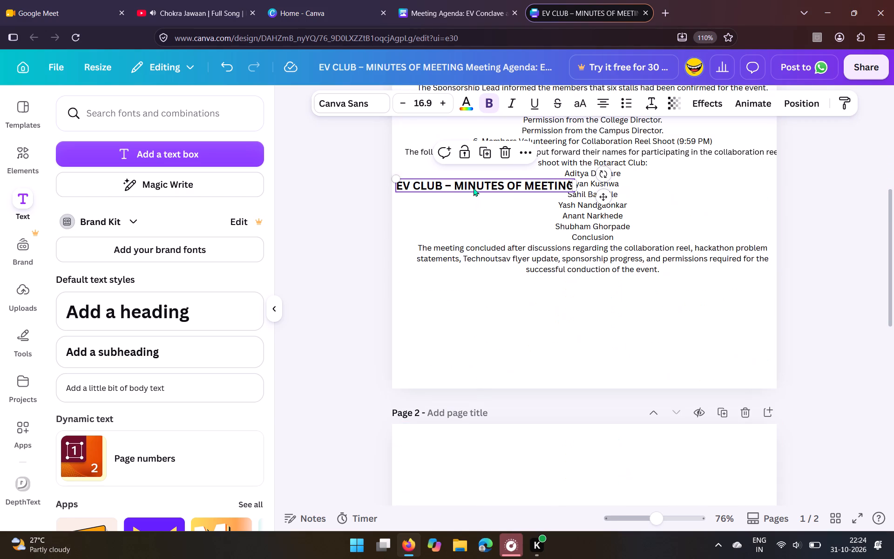
pyautogui.moveTo(474, 188); pyautogui.dragTo(491, 458)
pyautogui.scroll(-1, 491, 458)
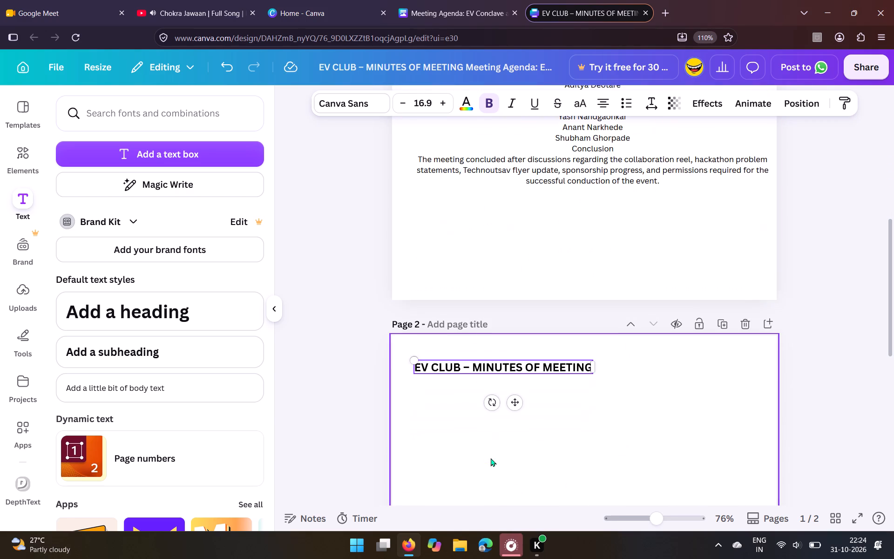
# Copy the lines from Meeting Agenda through Meeting End Time out of the minutes body text on page 1.
pyautogui.click(598, 417)
pyautogui.scroll(5, 598, 417)
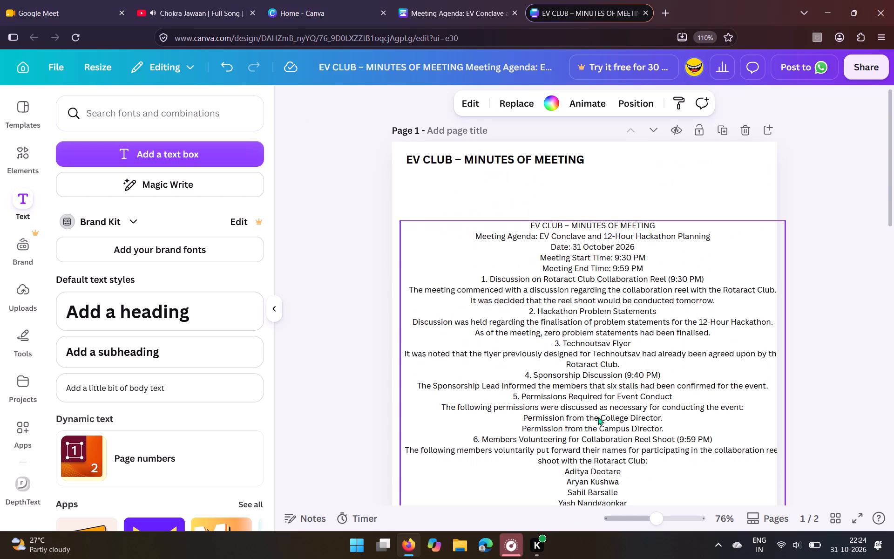
pyautogui.click(653, 267)
pyautogui.moveTo(653, 267); pyautogui.dragTo(633, 269)
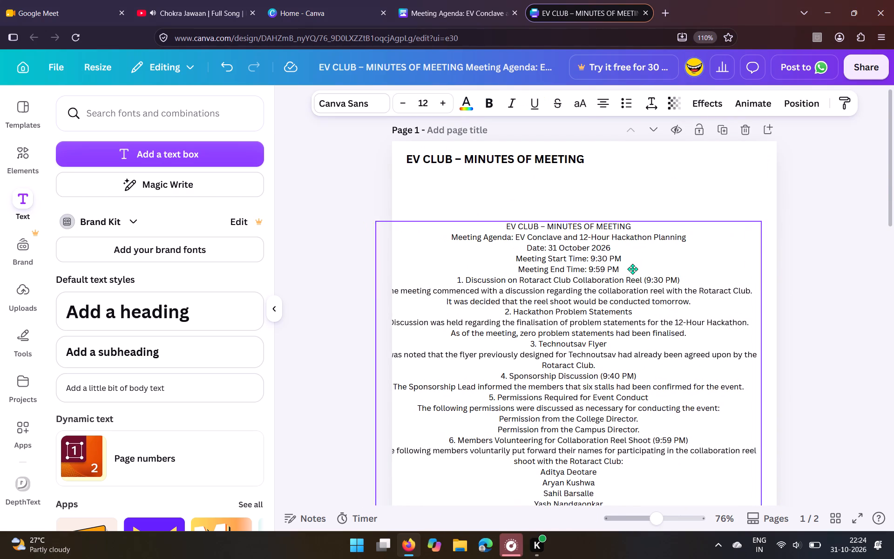
pyautogui.moveTo(633, 269); pyautogui.dragTo(639, 269)
pyautogui.click(630, 269)
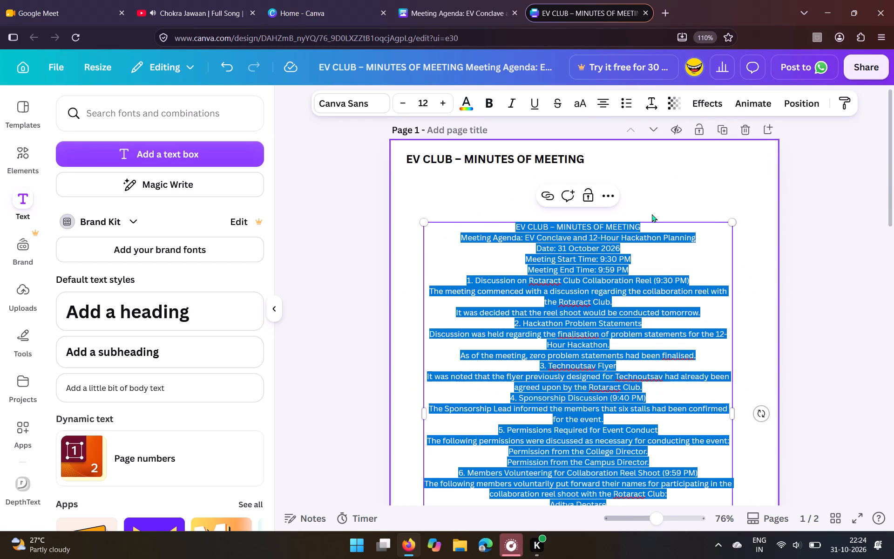
pyautogui.click(652, 214)
pyautogui.click(624, 259)
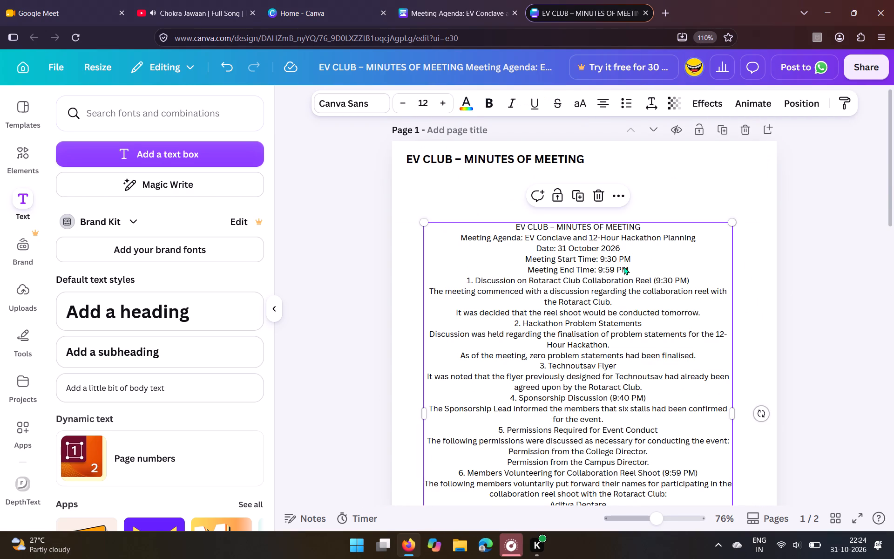
pyautogui.doubleClick(624, 266)
pyautogui.click(624, 266)
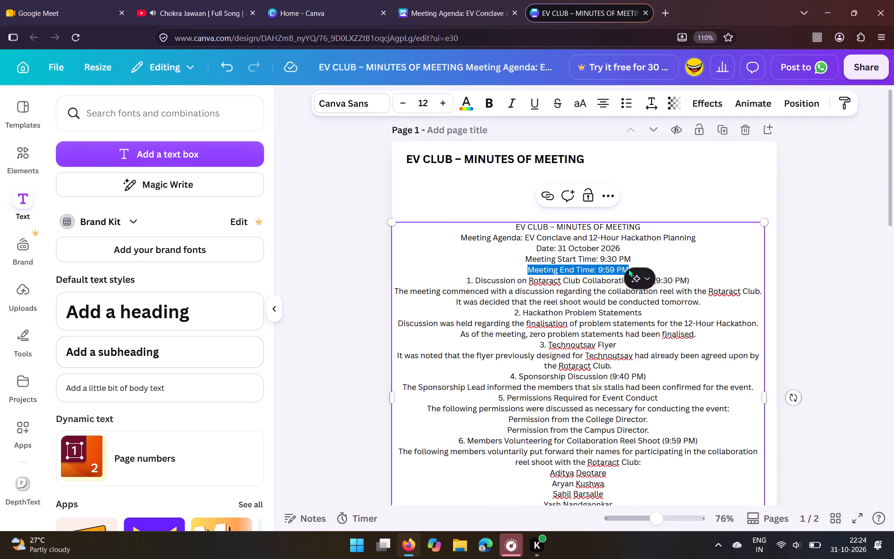
pyautogui.click(627, 267)
pyautogui.moveTo(627, 267); pyautogui.dragTo(495, 240)
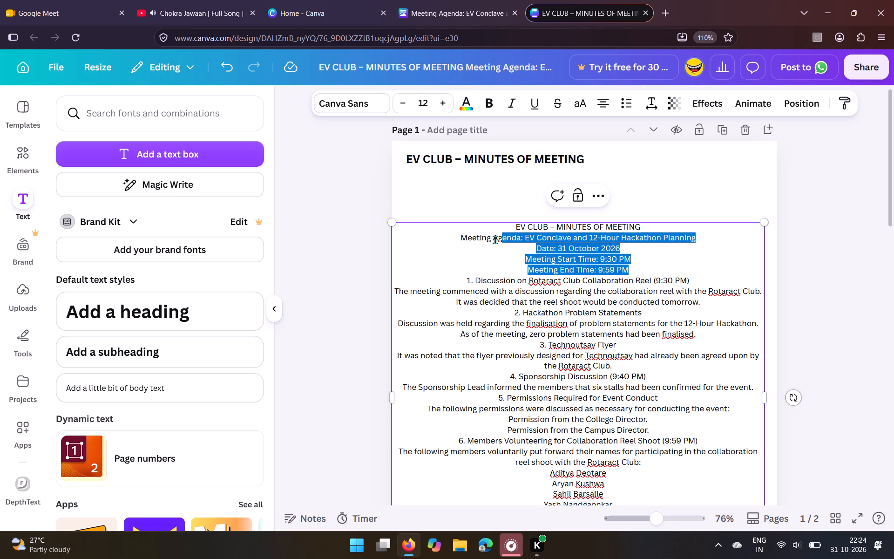
pyautogui.moveTo(495, 240); pyautogui.dragTo(462, 242)
pyautogui.hotkey('ctrl', 'c')
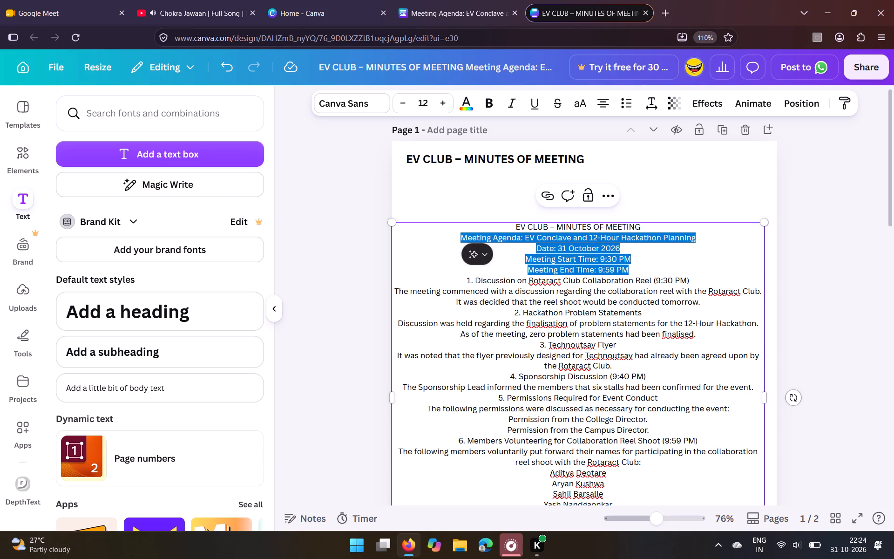
# Add a subheading to page 2 and replace its placeholder with the copied agenda, date and meeting time lines.
pyautogui.scroll(-4, 511, 349)
pyautogui.click(487, 351)
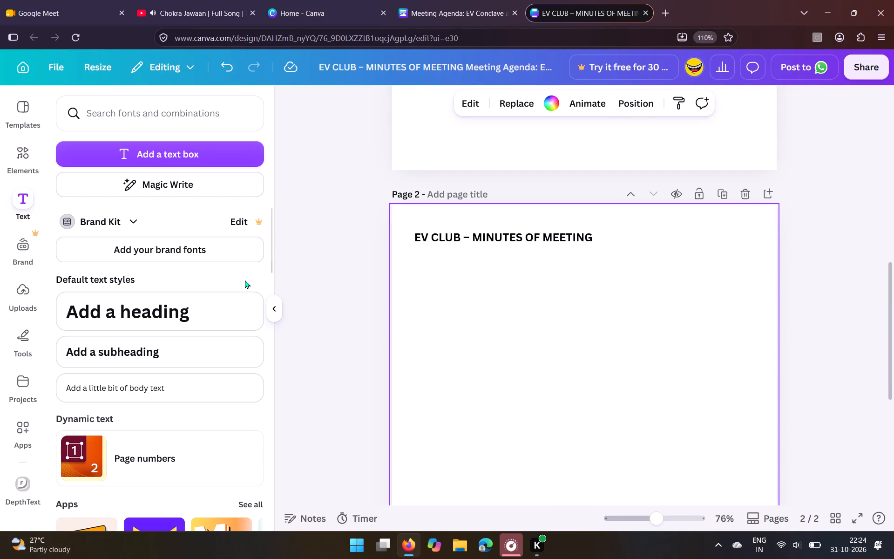
pyautogui.click(205, 344)
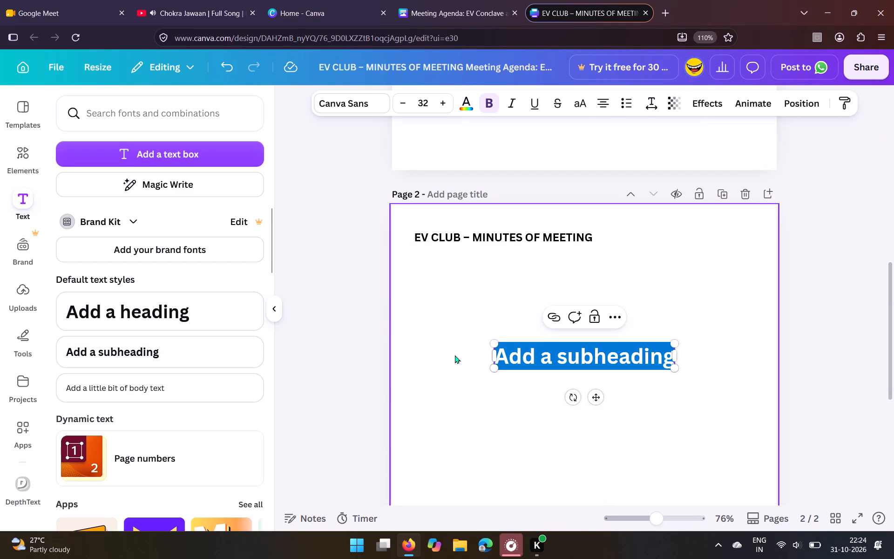
pyautogui.hotkey('ctrl', 'v')
# Scale the pasted meeting details down to a font size of about 18.6 and left-align all their lines.
pyautogui.scroll(-1, 632, 416)
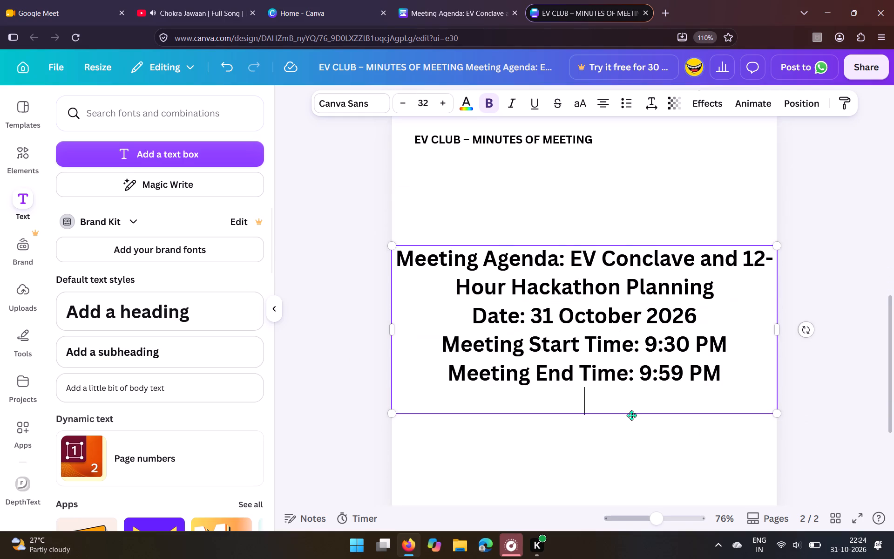
pyautogui.moveTo(779, 413); pyautogui.dragTo(624, 329)
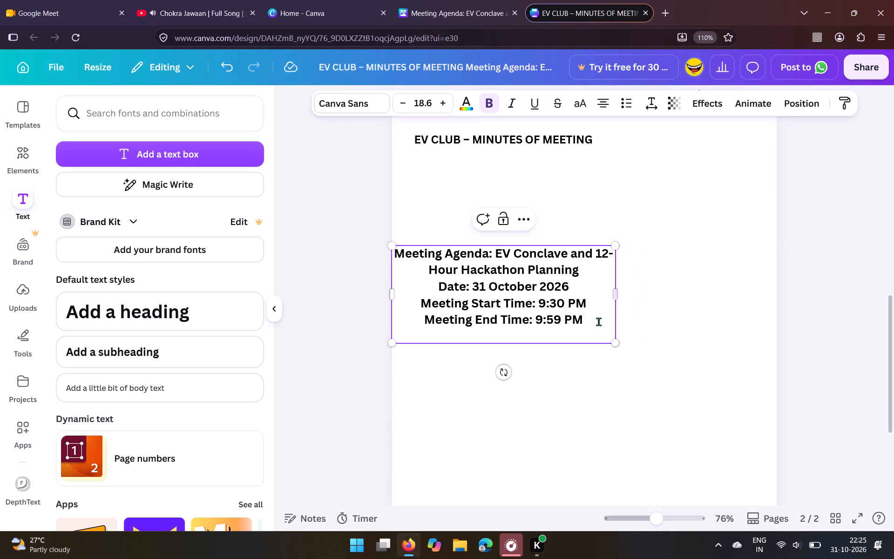
pyautogui.moveTo(597, 322); pyautogui.dragTo(398, 257)
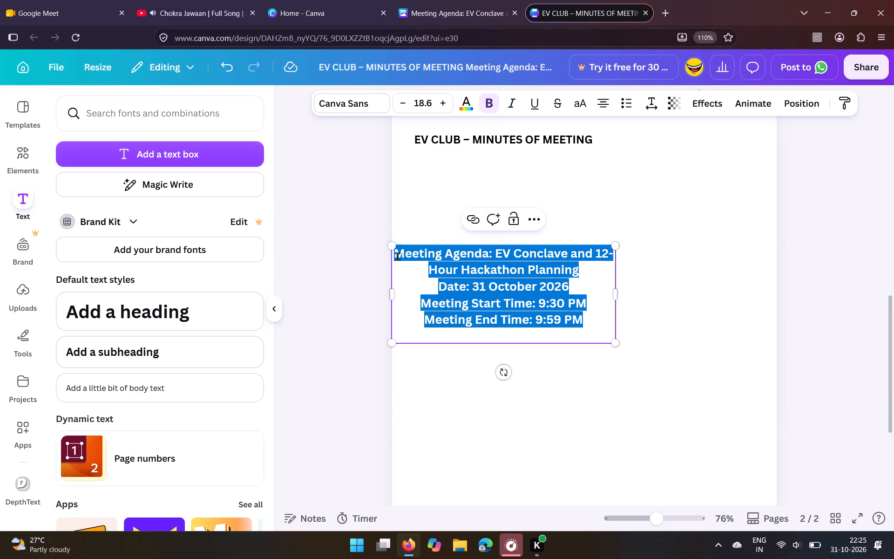
pyautogui.click(603, 109)
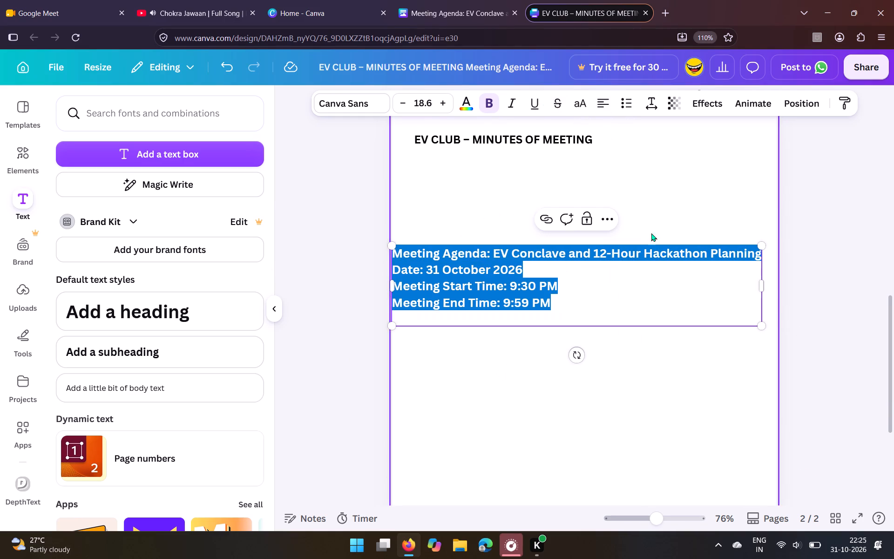
pyautogui.click(614, 345)
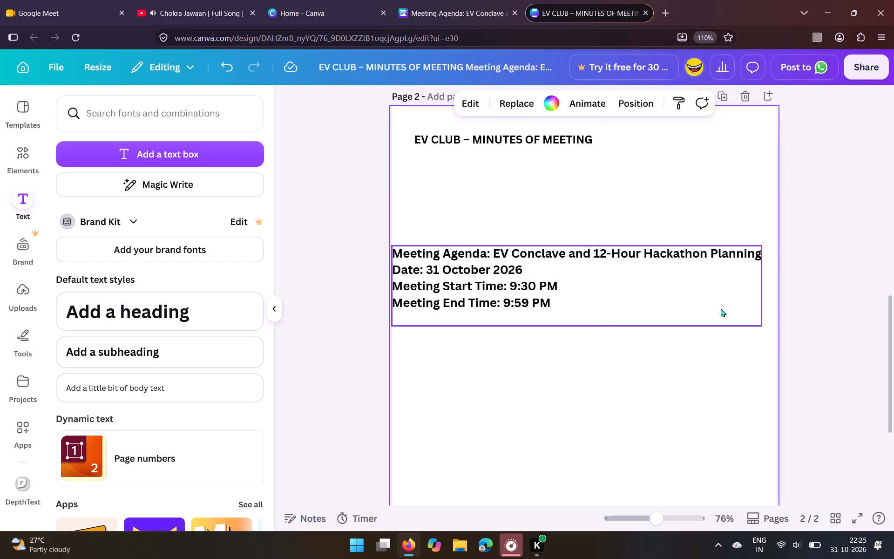
# Shrink the meeting details block to a font size of about 9.1 and place it slightly indented just beneath page 2's title.
pyautogui.click(758, 323)
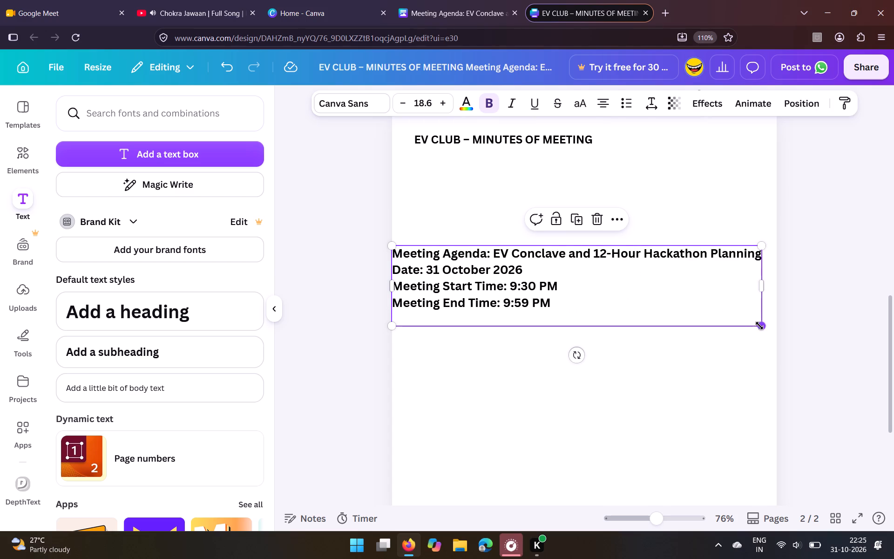
pyautogui.moveTo(762, 326); pyautogui.dragTo(586, 276)
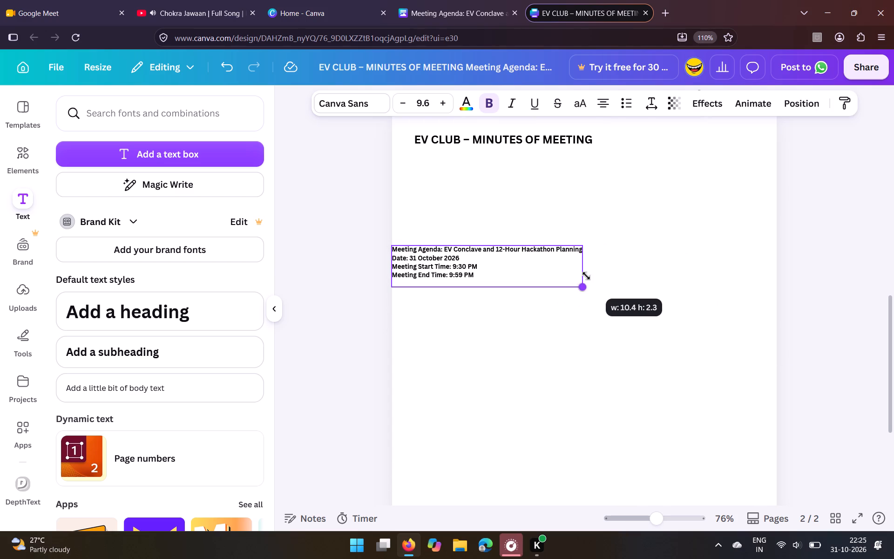
pyautogui.moveTo(586, 276); pyautogui.dragTo(576, 274)
pyautogui.moveTo(530, 264); pyautogui.dragTo(550, 178)
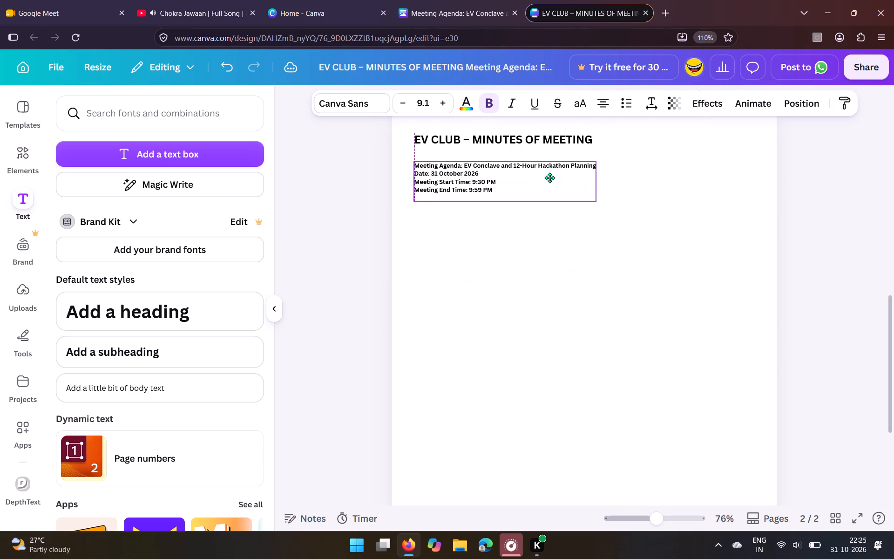
pyautogui.moveTo(550, 178); pyautogui.dragTo(555, 200)
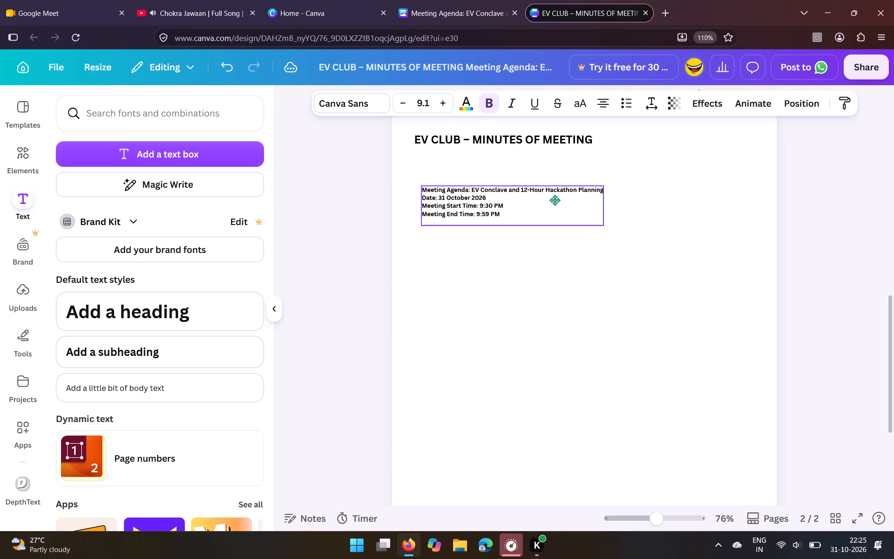
pyautogui.moveTo(555, 200); pyautogui.dragTo(580, 194)
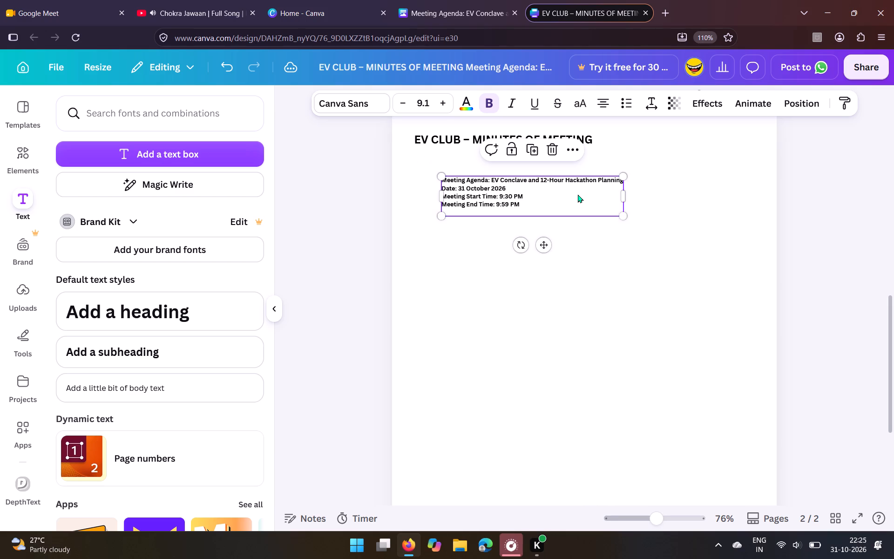
pyautogui.moveTo(578, 194); pyautogui.dragTo(566, 167)
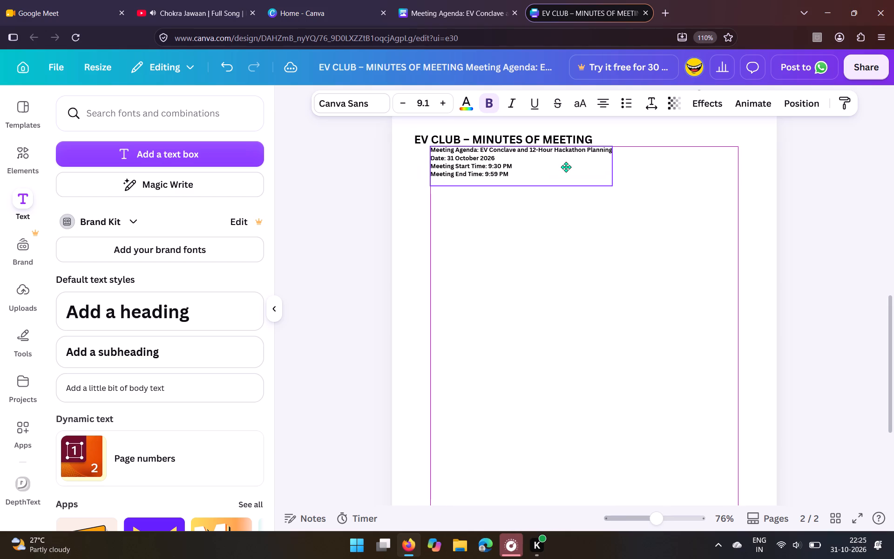
pyautogui.moveTo(566, 167); pyautogui.dragTo(566, 169)
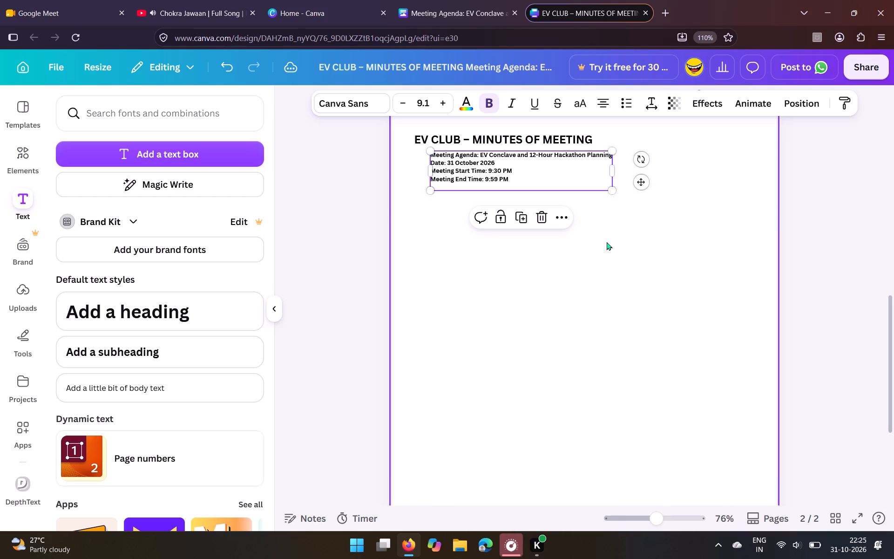
pyautogui.click(607, 242)
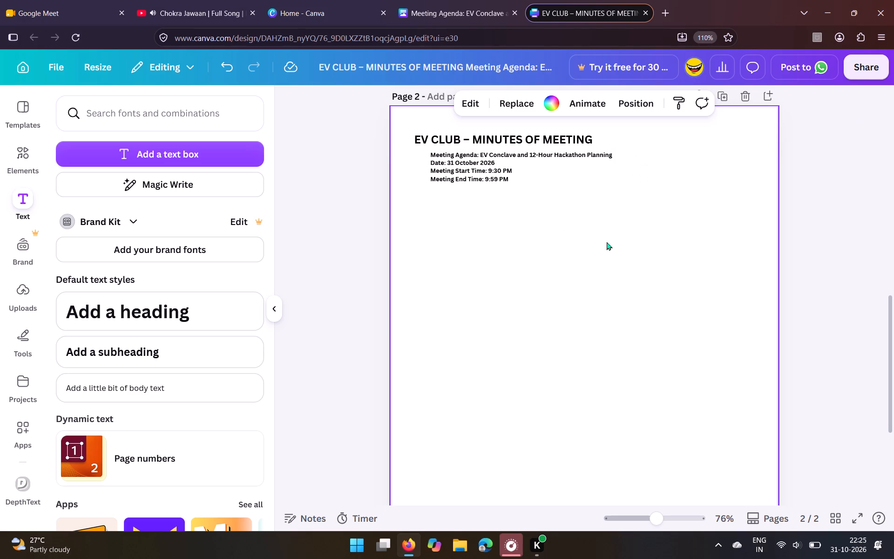
# Enlarge the meeting details block on page 2 to a font size of about 9.9.
pyautogui.scroll(1, 607, 242)
pyautogui.click(590, 230)
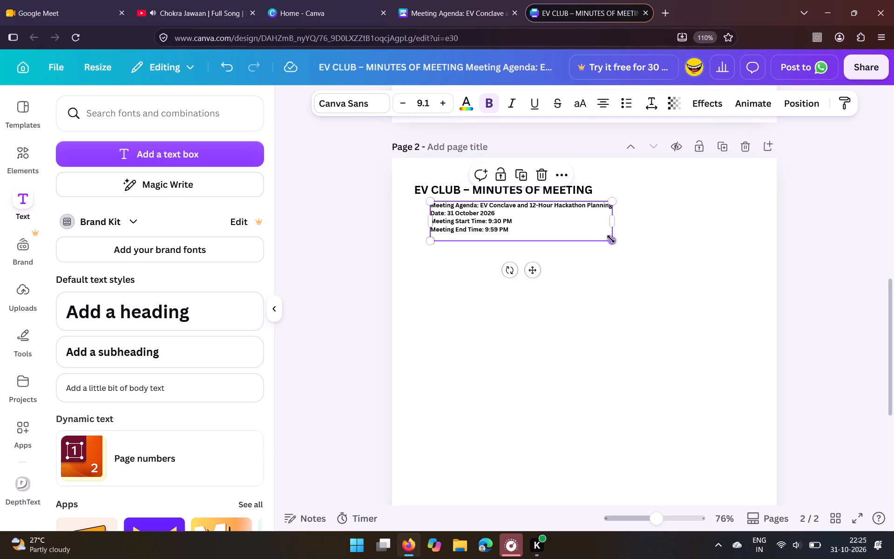
pyautogui.moveTo(612, 241); pyautogui.dragTo(629, 243)
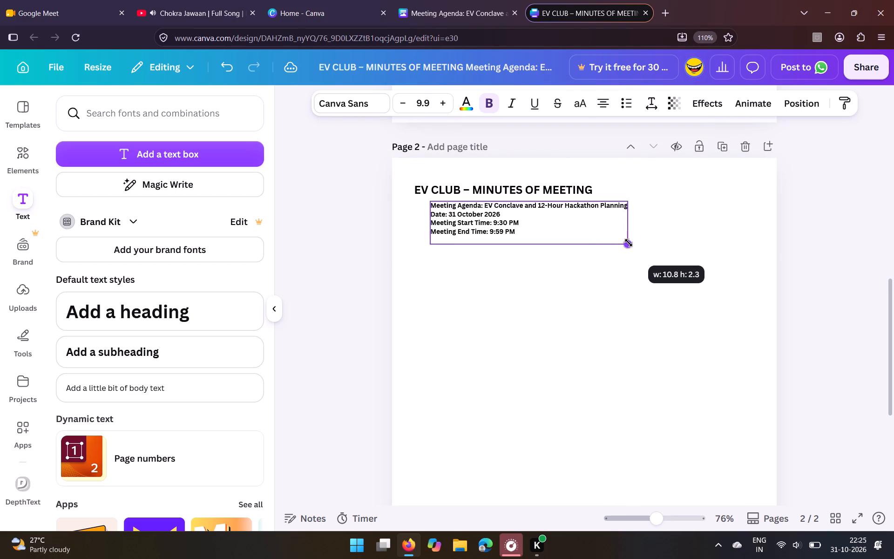
pyautogui.click(499, 324)
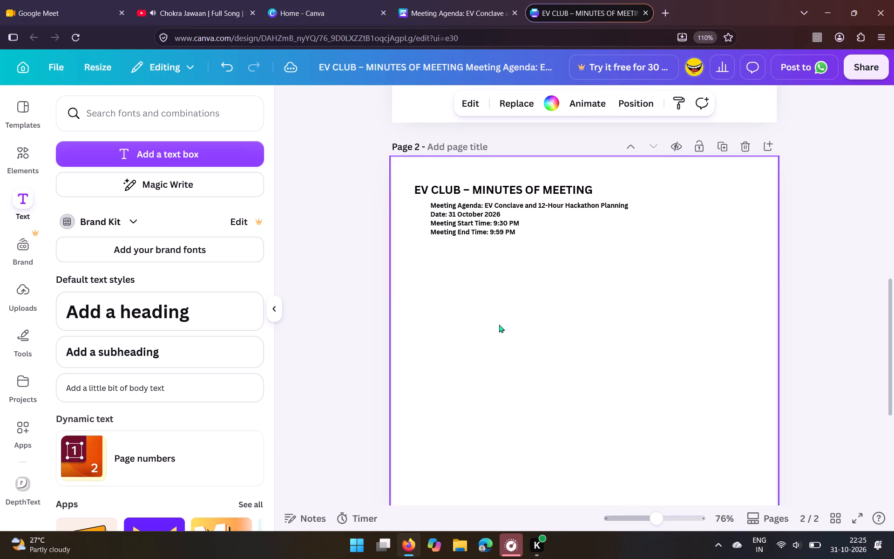
# Copy the minutes text on page 1 from item 1, Discussion on Rotaract Club Collaboration Reel, through the end of the Conclusion.
pyautogui.scroll(6, 499, 324)
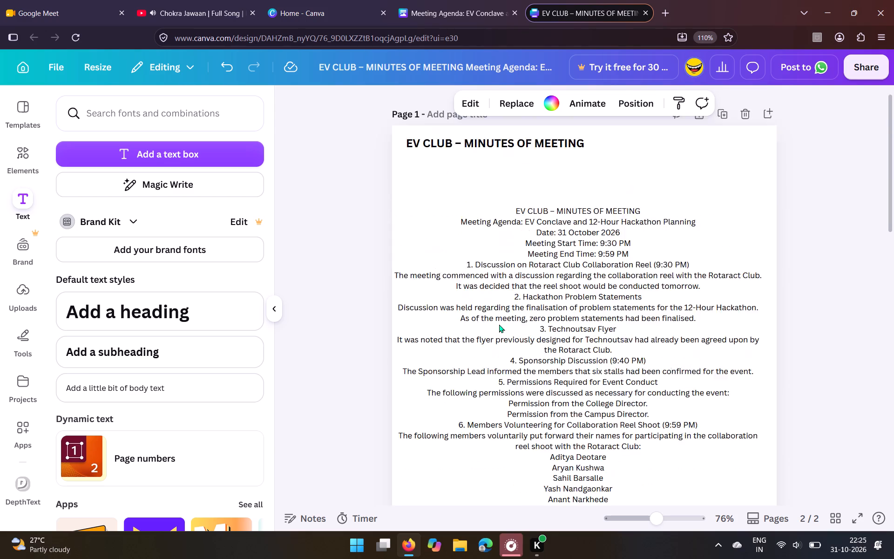
pyautogui.click(466, 279)
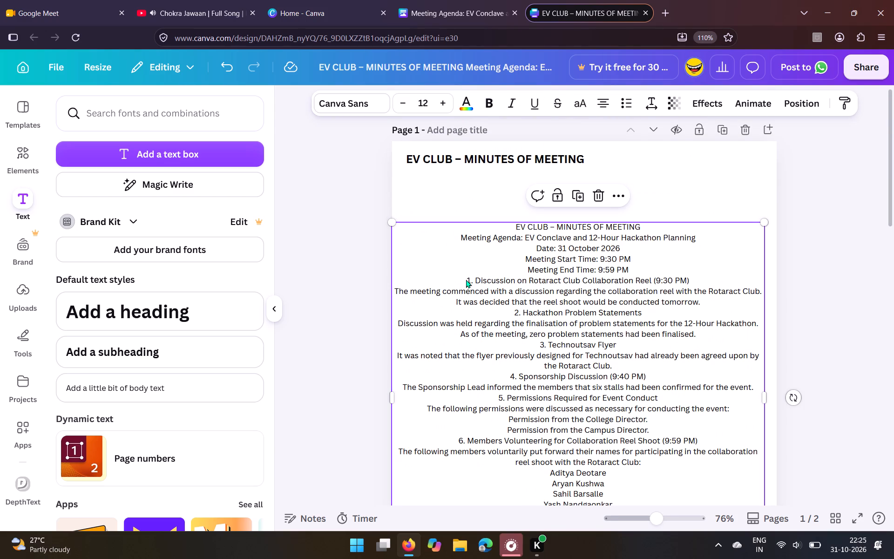
pyautogui.moveTo(461, 277); pyautogui.dragTo(494, 292)
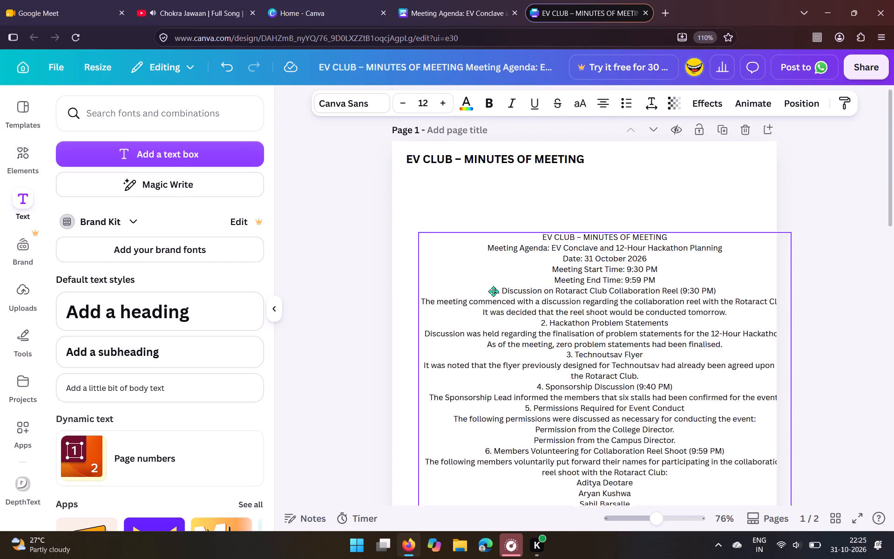
pyautogui.moveTo(494, 292); pyautogui.dragTo(451, 239)
pyautogui.click(457, 242)
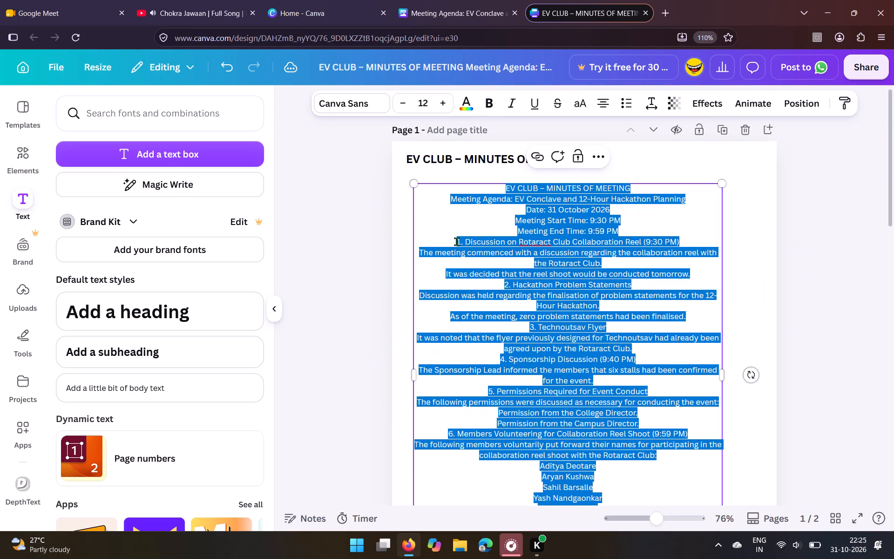
pyautogui.click(457, 242)
pyautogui.moveTo(457, 242); pyautogui.dragTo(600, 511)
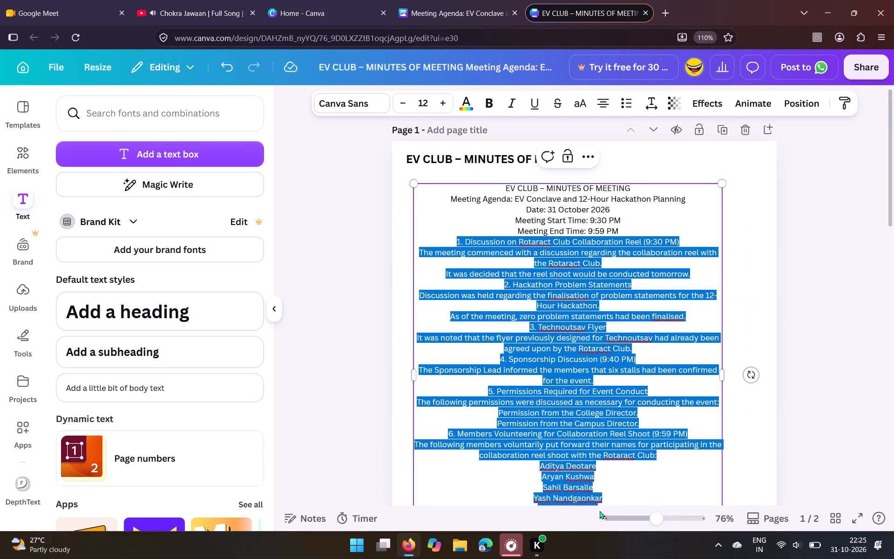
pyautogui.moveTo(600, 511); pyautogui.dragTo(599, 531)
pyautogui.scroll(-1, 599, 531)
pyautogui.scroll(-1, 628, 435)
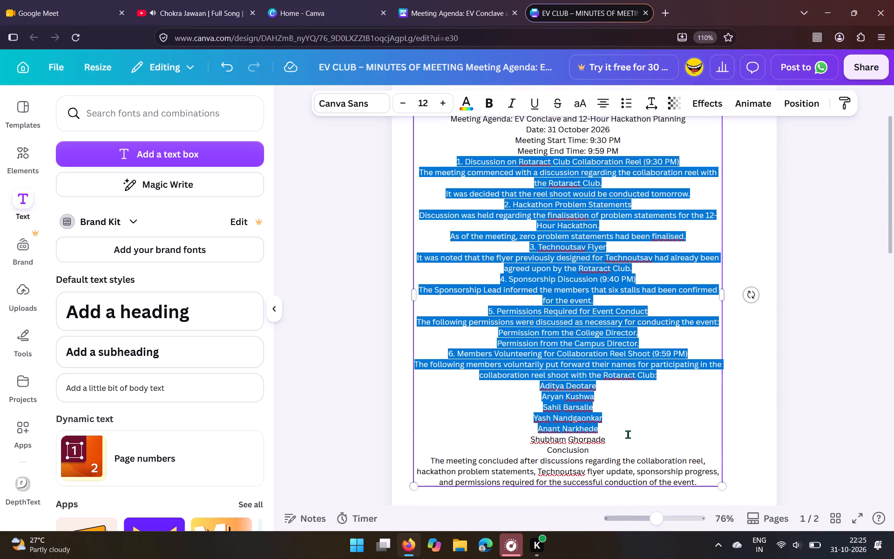
pyautogui.scroll(-1, 628, 435)
pyautogui.moveTo(697, 481); pyautogui.dragTo(508, 276)
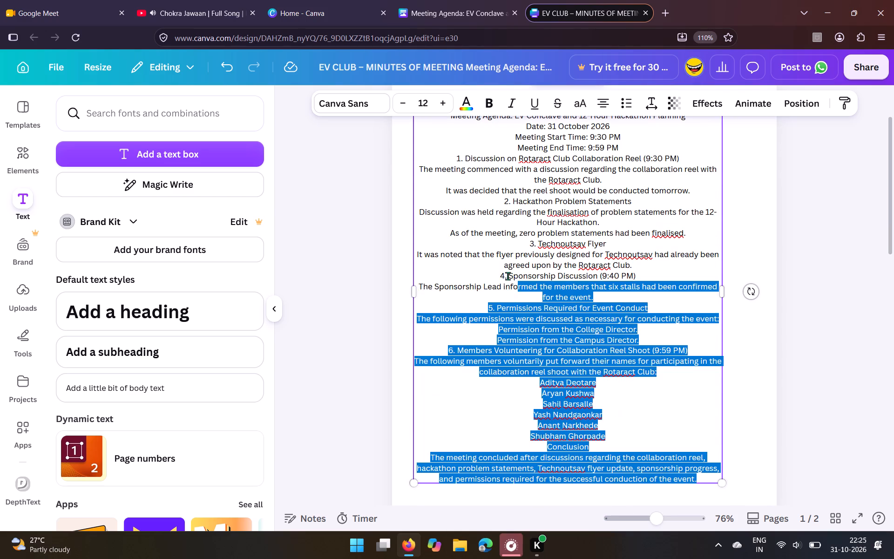
pyautogui.moveTo(508, 276); pyautogui.dragTo(456, 163)
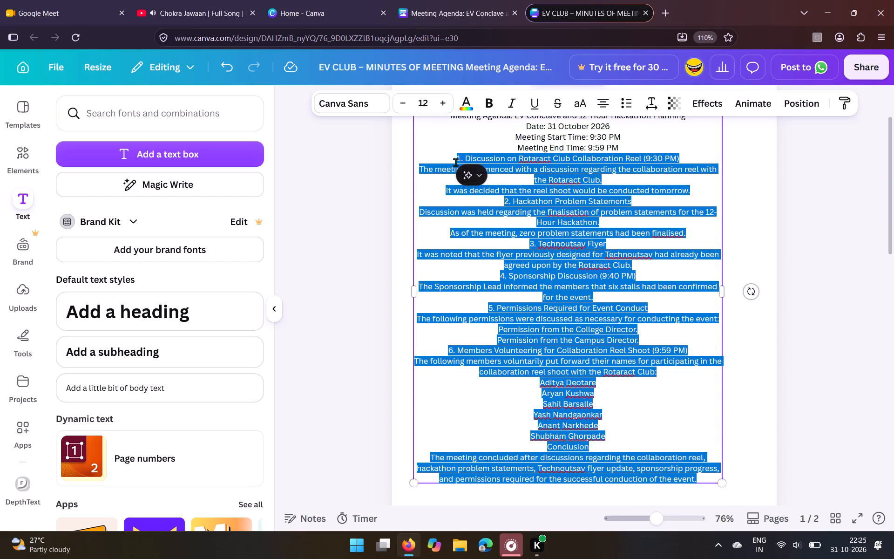
pyautogui.hotkey('ctrl', 'c')
# Add a new body text box on page 2 and paste the copied minutes text into it.
pyautogui.scroll(-4, 292, 163)
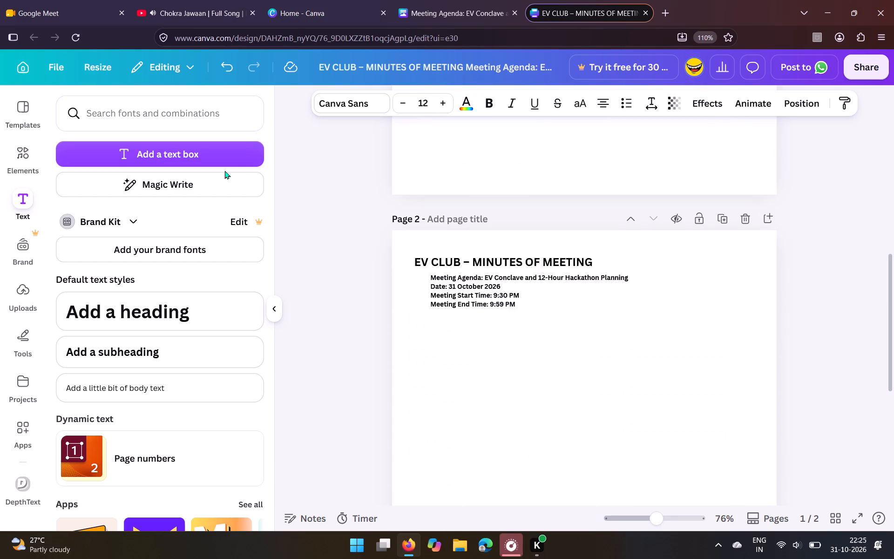
pyautogui.click(194, 162)
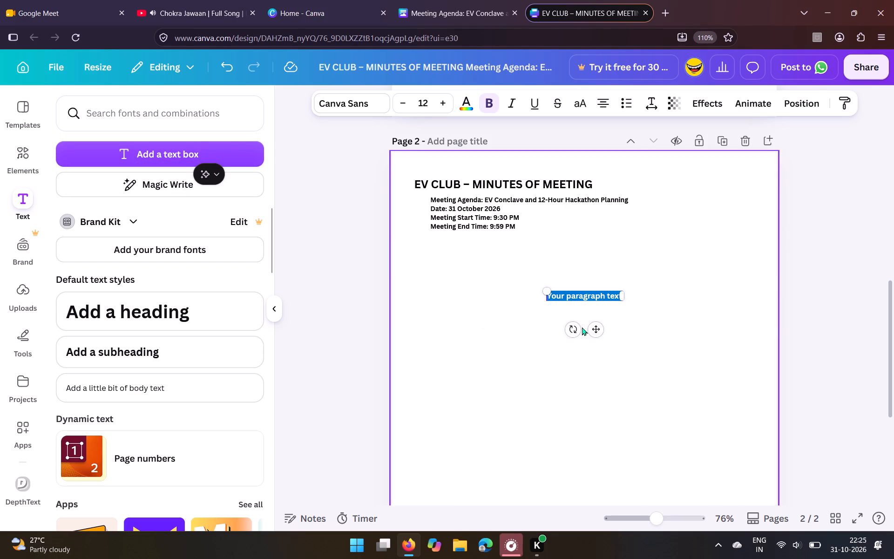
pyautogui.hotkey('ctrl', 'v')
# Remove bold from all of the pasted minutes text on page 2 and left-align it.
pyautogui.scroll(-2, 650, 354)
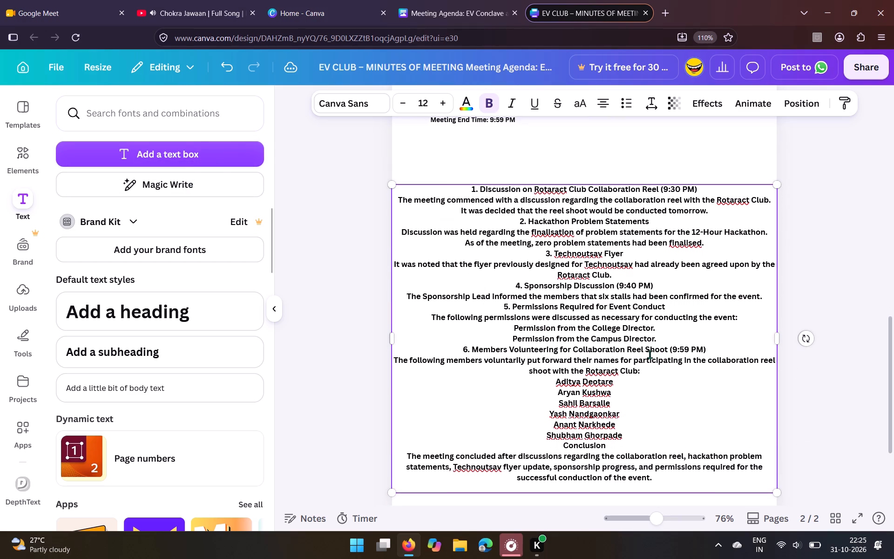
pyautogui.moveTo(659, 479); pyautogui.dragTo(431, 198)
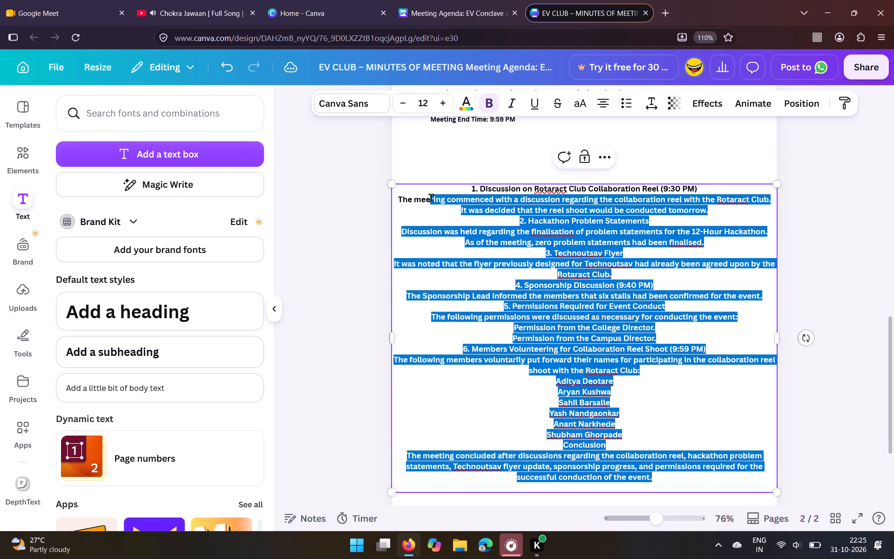
pyautogui.moveTo(431, 198); pyautogui.dragTo(456, 190)
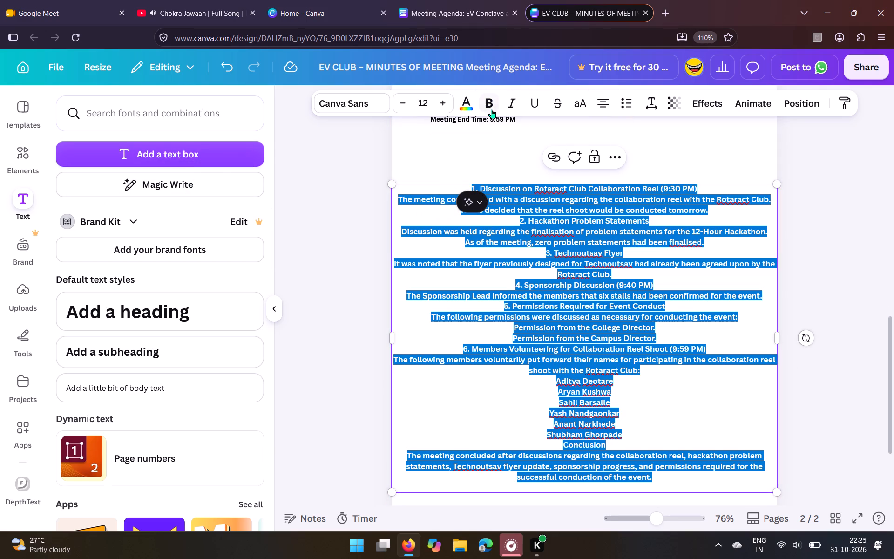
pyautogui.click(491, 109)
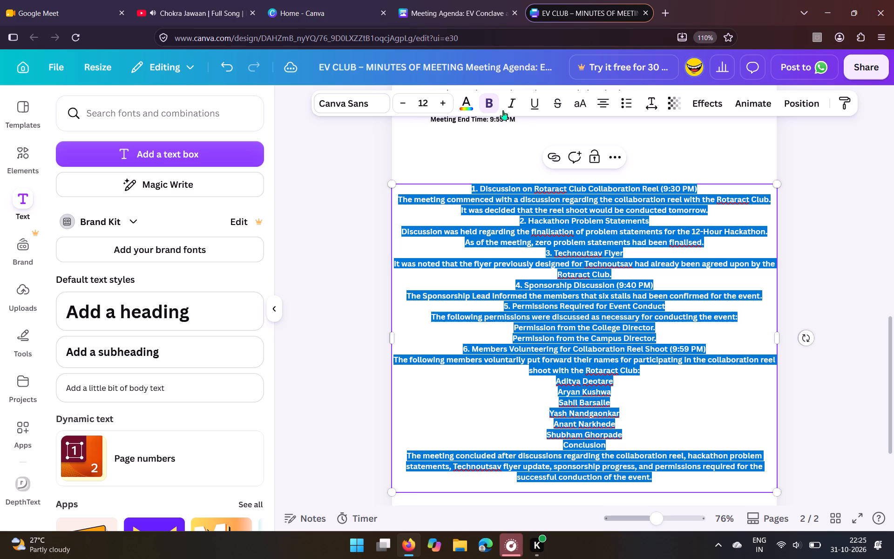
pyautogui.click(484, 102)
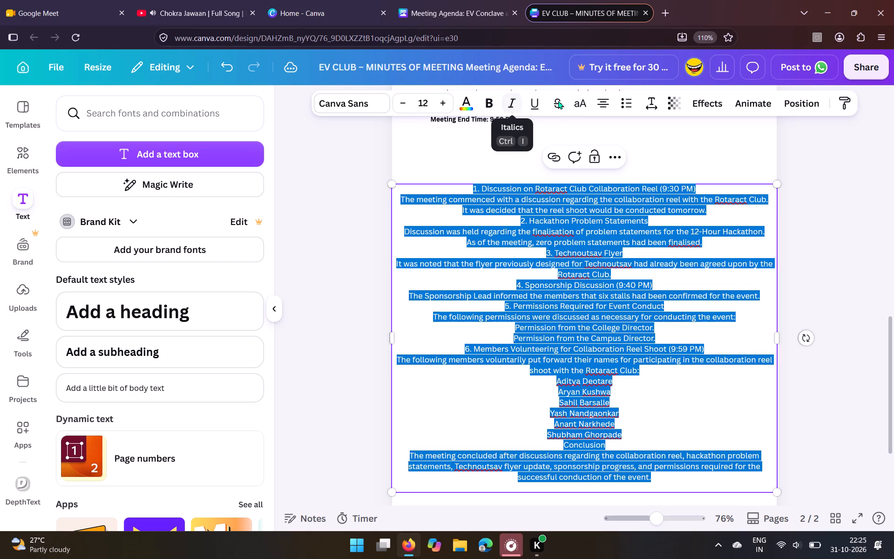
pyautogui.click(610, 102)
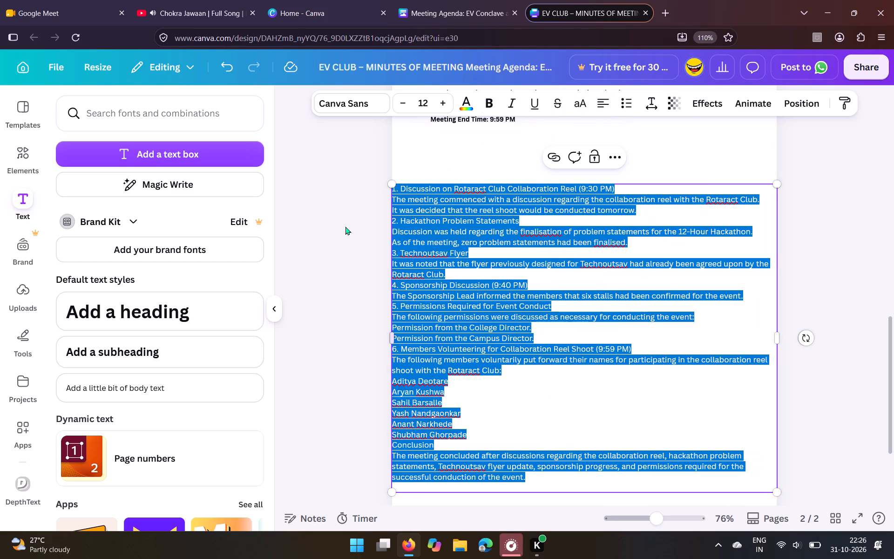
pyautogui.click(345, 226)
# Scale the minutes text block on page 2 down to a font size of about 11.6.
pyautogui.click(440, 269)
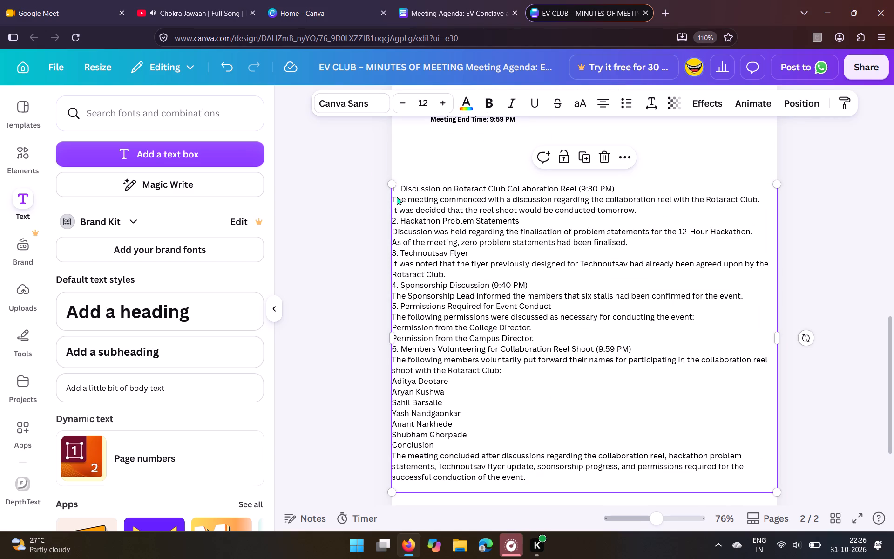
pyautogui.moveTo(390, 186); pyautogui.dragTo(420, 176)
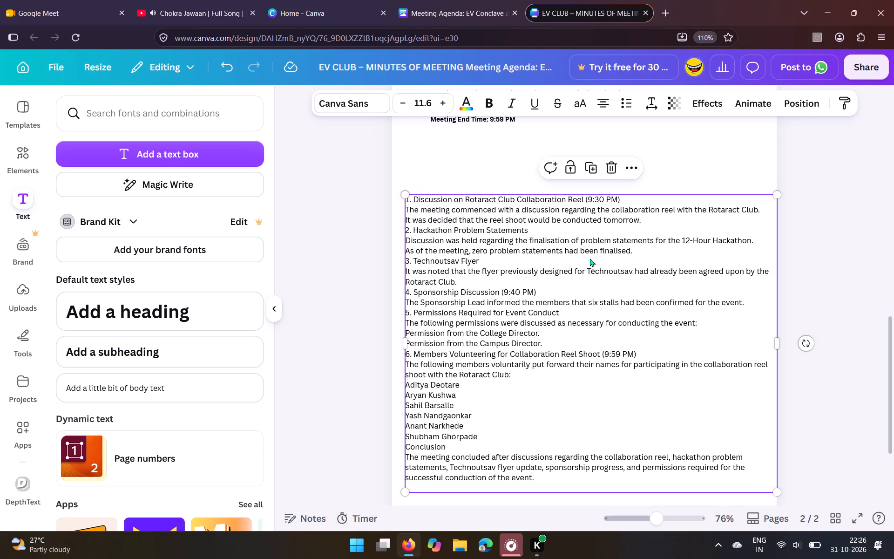
# Narrow the minutes text block to about 16.8 wide and place it just beneath the meeting details, with their left edges aligned.
pyautogui.moveTo(779, 342); pyautogui.dragTo(732, 345)
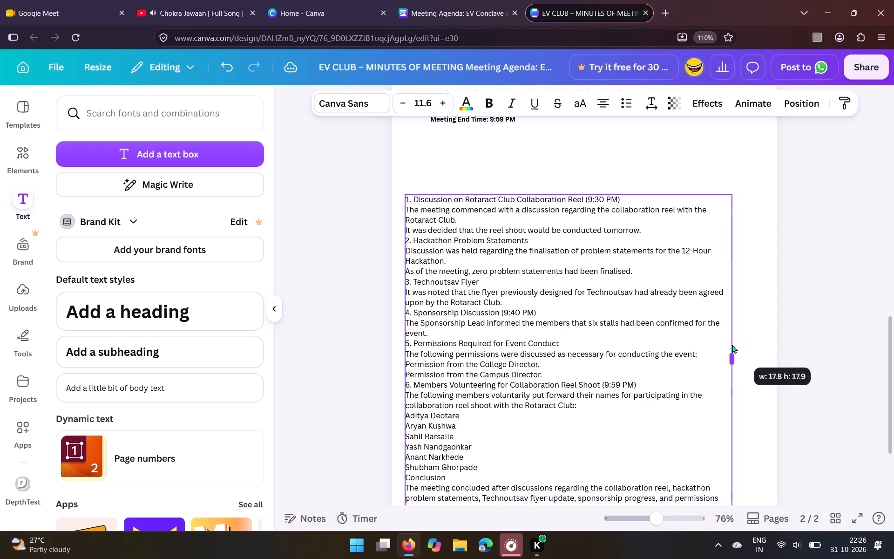
pyautogui.moveTo(732, 345); pyautogui.dragTo(738, 345)
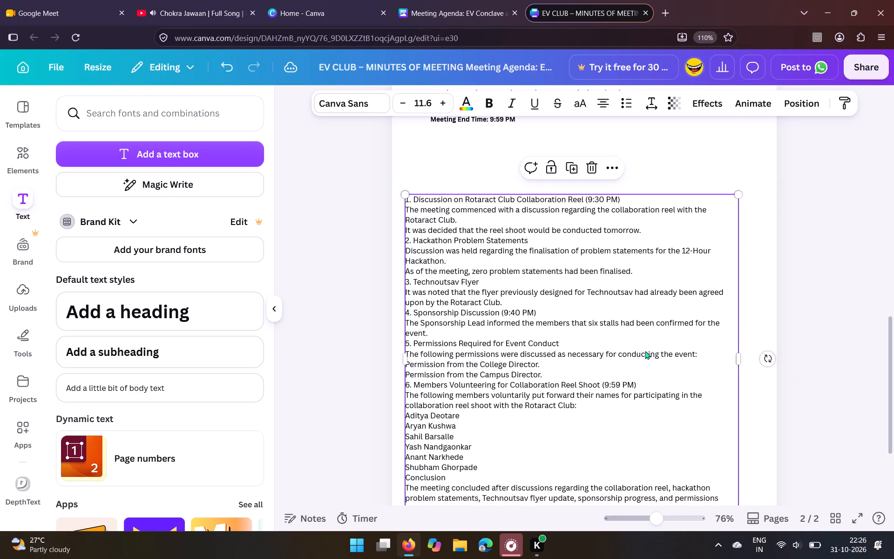
pyautogui.moveTo(645, 351); pyautogui.dragTo(643, 316)
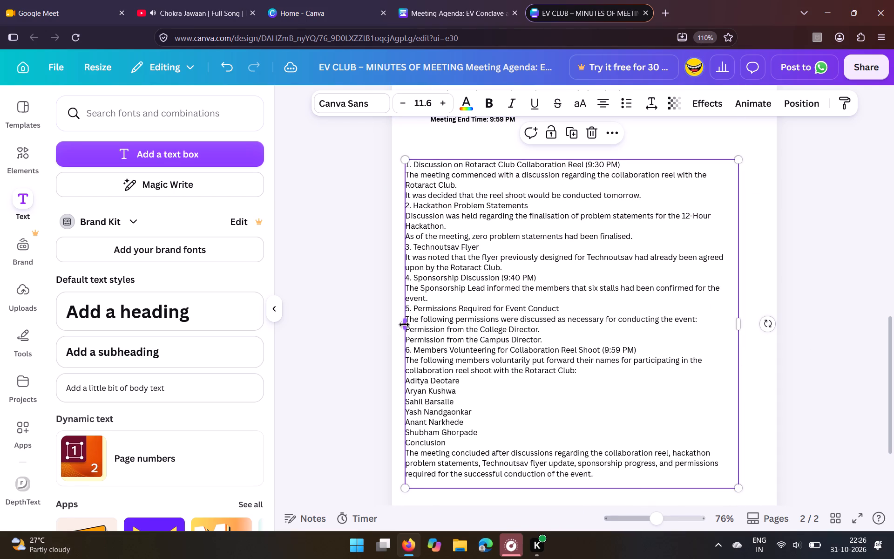
pyautogui.moveTo(404, 325); pyautogui.dragTo(432, 322)
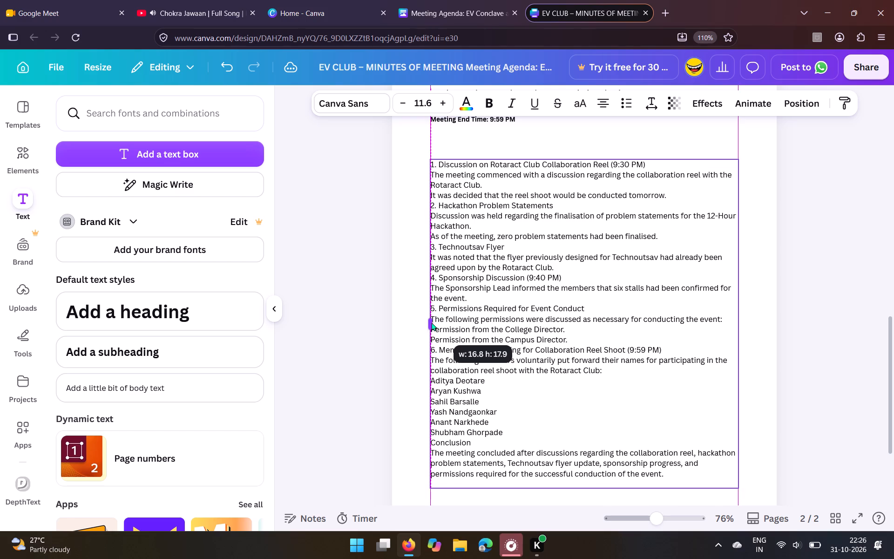
pyautogui.moveTo(432, 322); pyautogui.dragTo(431, 322)
pyautogui.moveTo(517, 341); pyautogui.dragTo(516, 312)
pyautogui.click(469, 486)
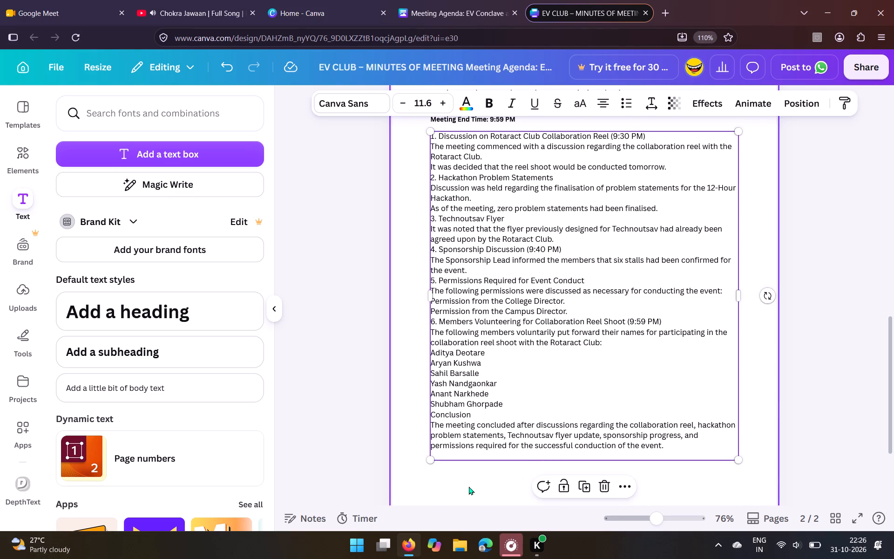
# Make the heading "1. Discussion on Rotaract Club Collaboration Reel (9:30 PM)" bold and insert a blank line after item 1's text.
pyautogui.scroll(2, 524, 409)
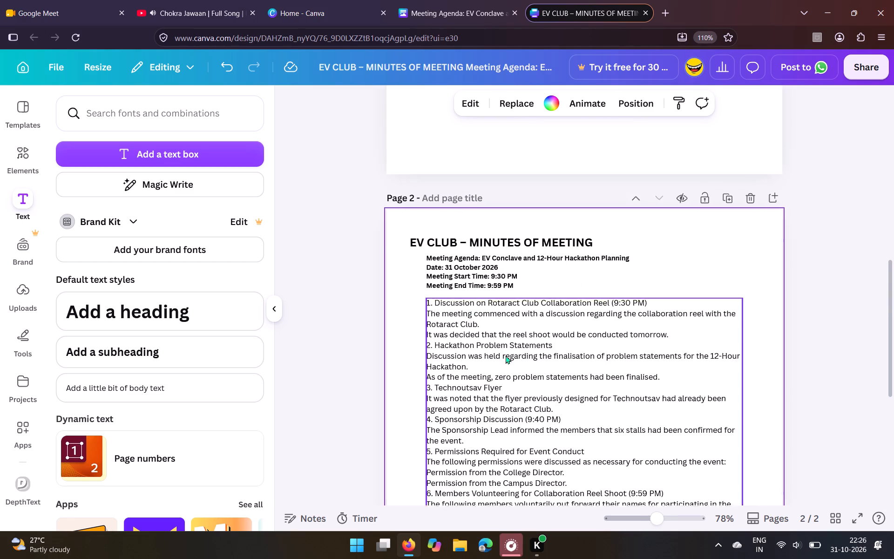
pyautogui.click(677, 286)
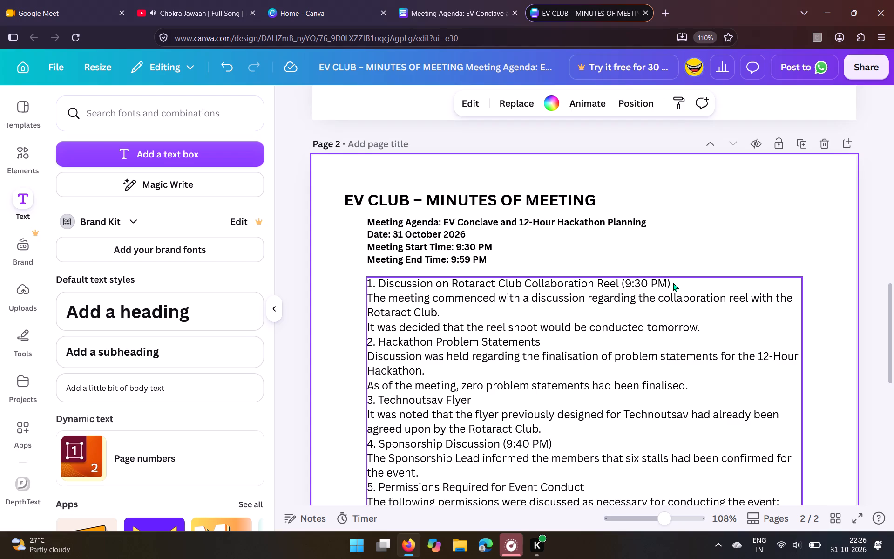
pyautogui.click(673, 283)
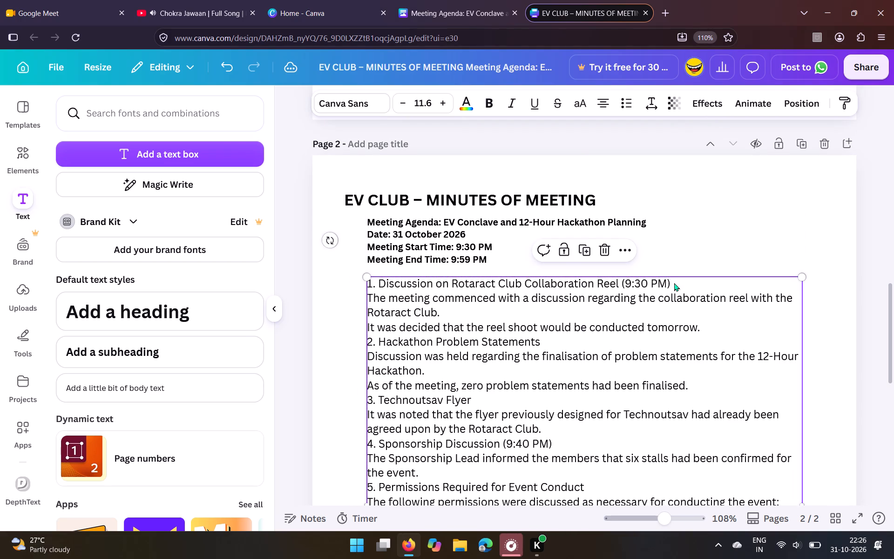
pyautogui.doubleClick(674, 283)
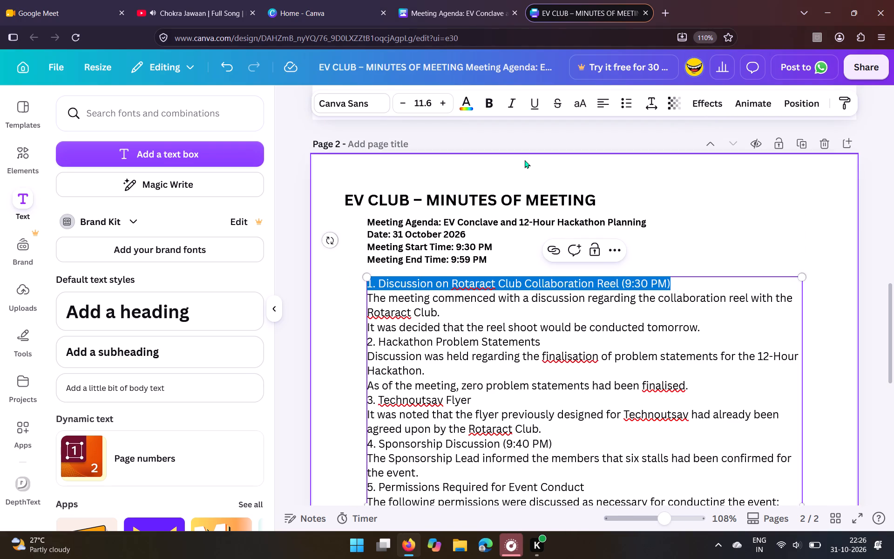
pyautogui.click(490, 102)
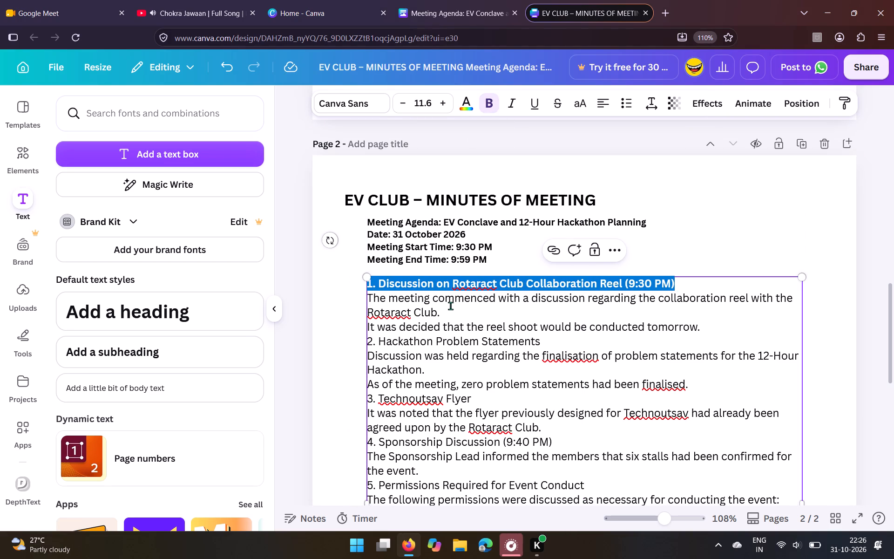
pyautogui.click(448, 319)
pyautogui.click(707, 328)
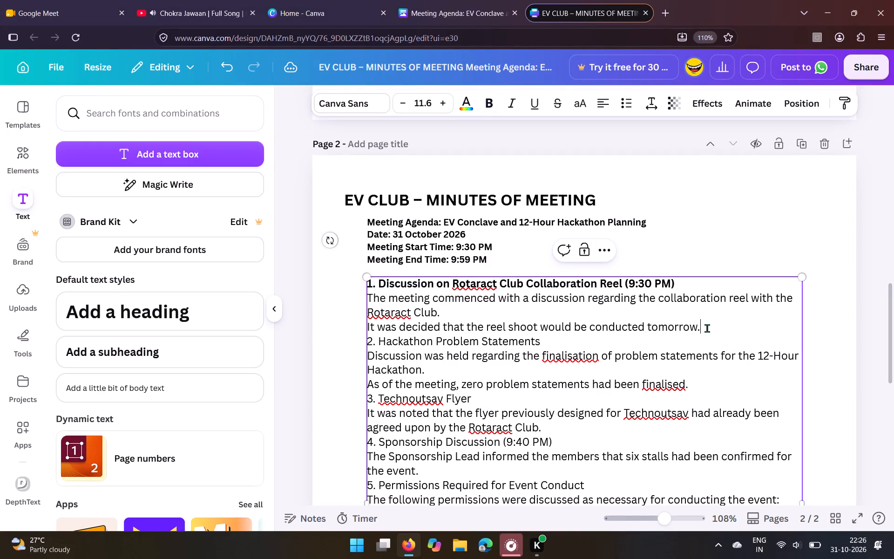
pyautogui.press('Return')
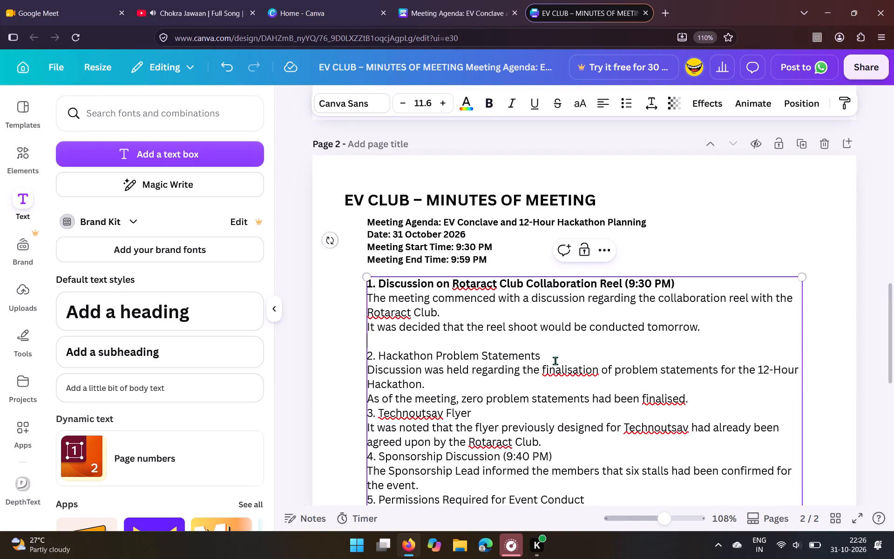
# Make the heading "2. Hackathon Problem Statements" bold and insert a blank line after item 2's text.
pyautogui.moveTo(541, 357); pyautogui.dragTo(366, 359)
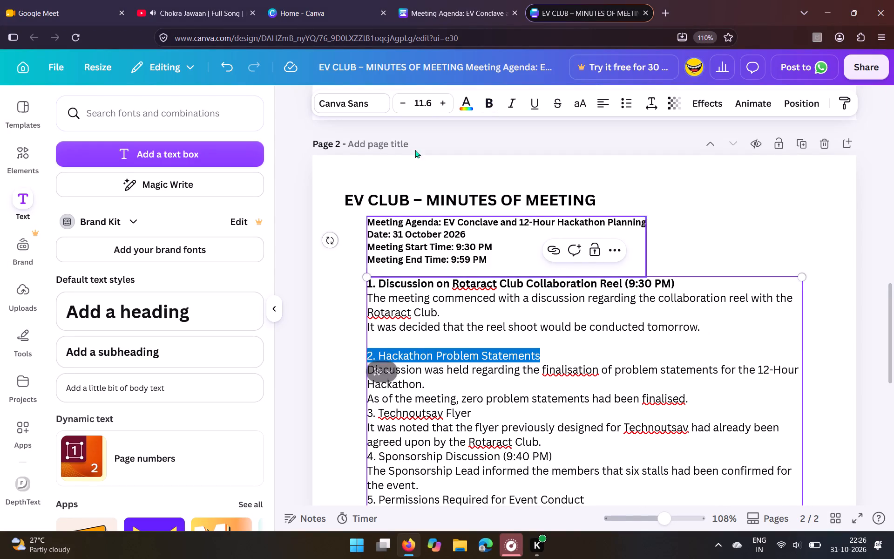
pyautogui.click(494, 105)
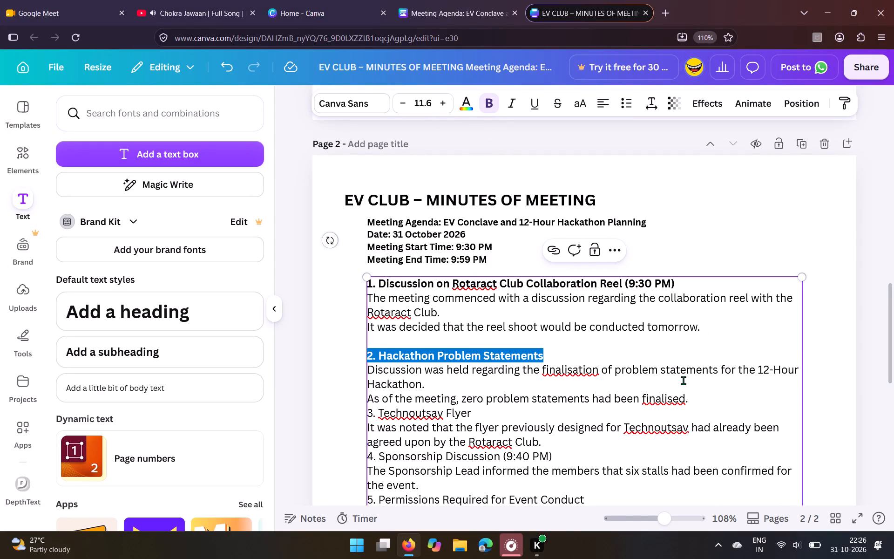
pyautogui.click(693, 400)
pyautogui.press('Return')
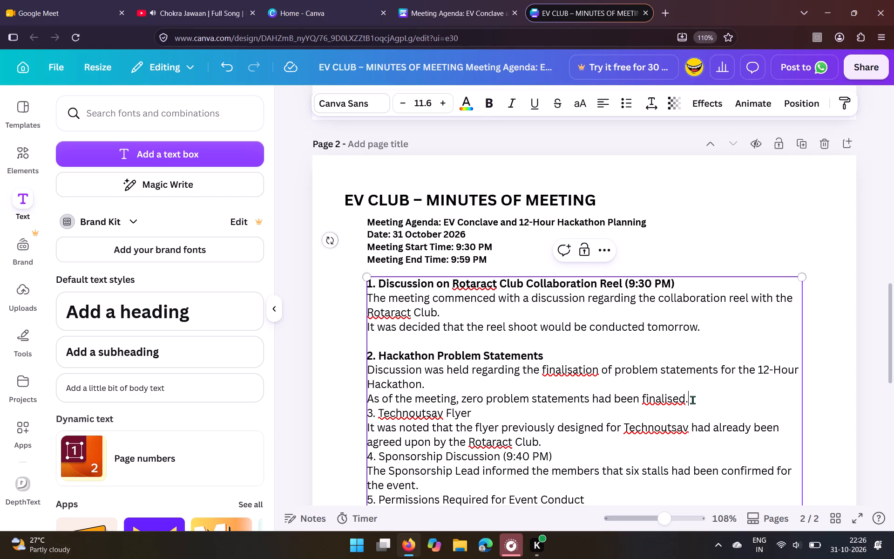
# Make the heading "3. Technoutsav Flyer" bold.
pyautogui.moveTo(474, 435); pyautogui.dragTo(436, 432)
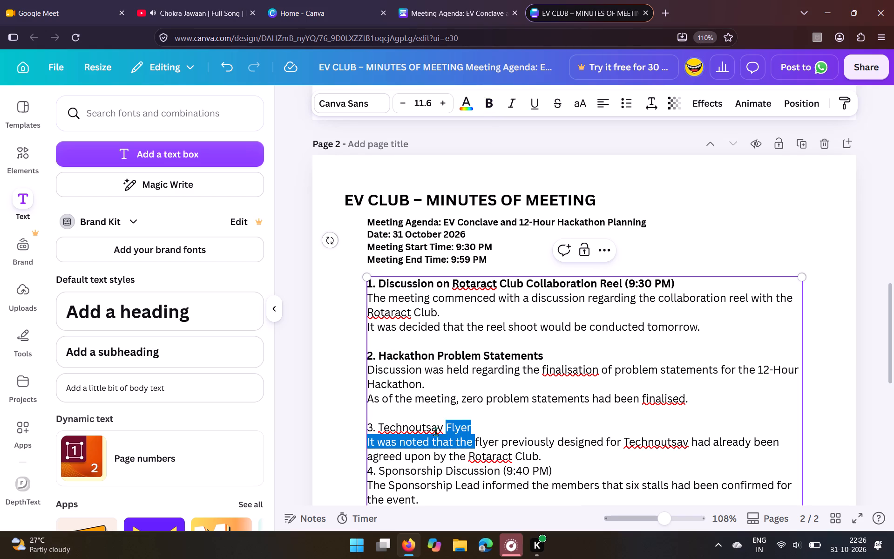
pyautogui.moveTo(436, 432); pyautogui.dragTo(440, 431)
pyautogui.click(481, 431)
pyautogui.moveTo(476, 426); pyautogui.dragTo(371, 431)
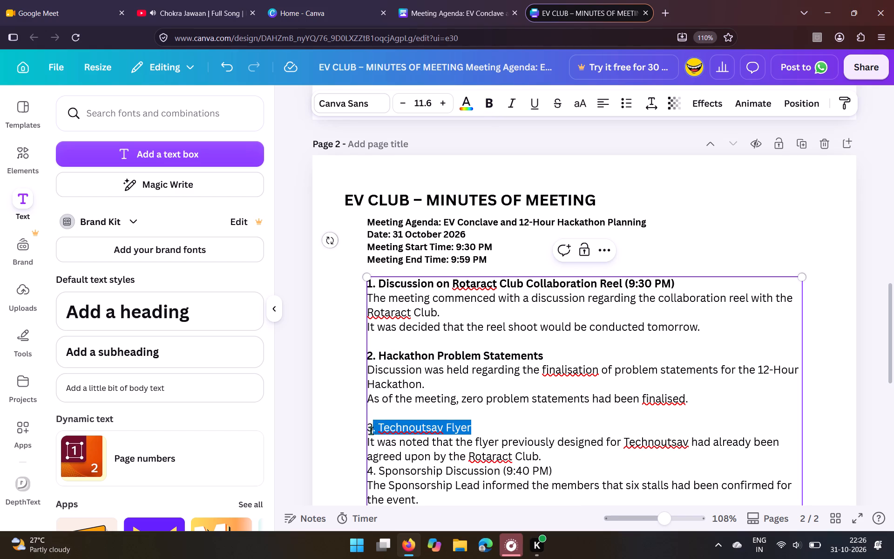
pyautogui.moveTo(371, 431); pyautogui.dragTo(368, 431)
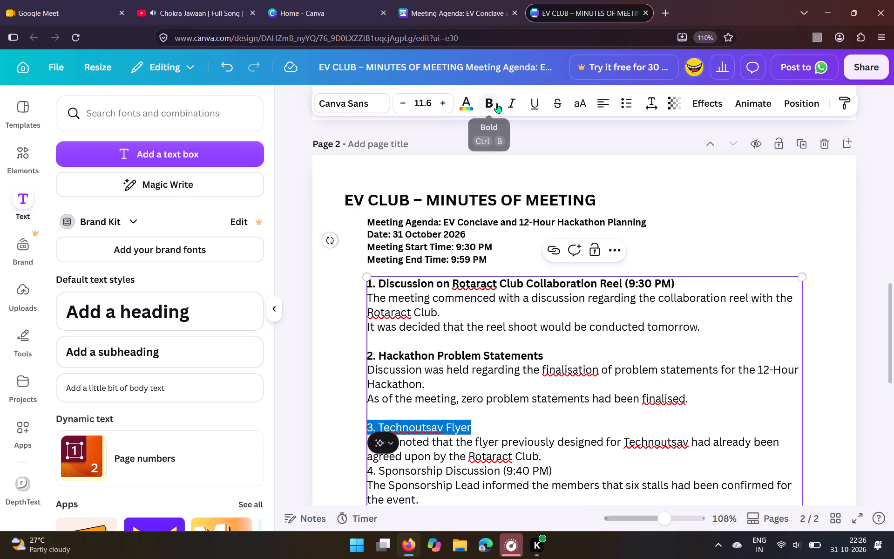
pyautogui.click(497, 103)
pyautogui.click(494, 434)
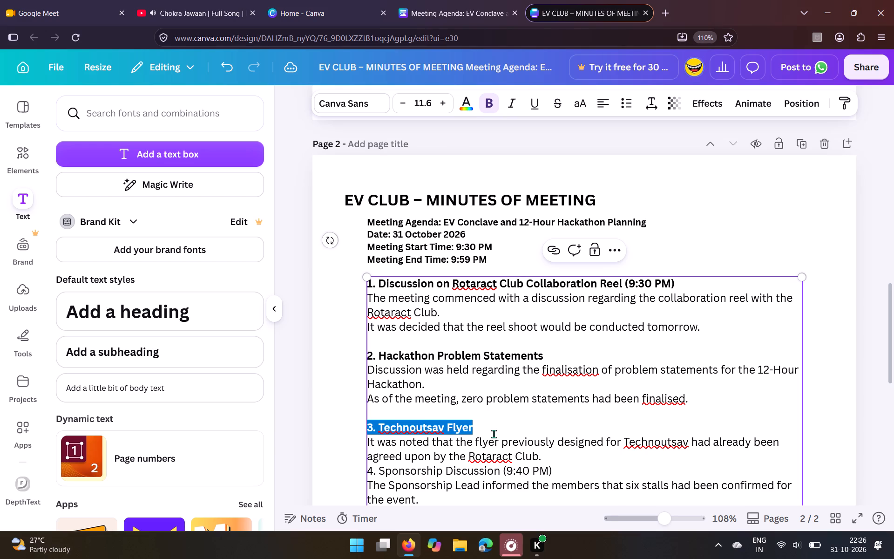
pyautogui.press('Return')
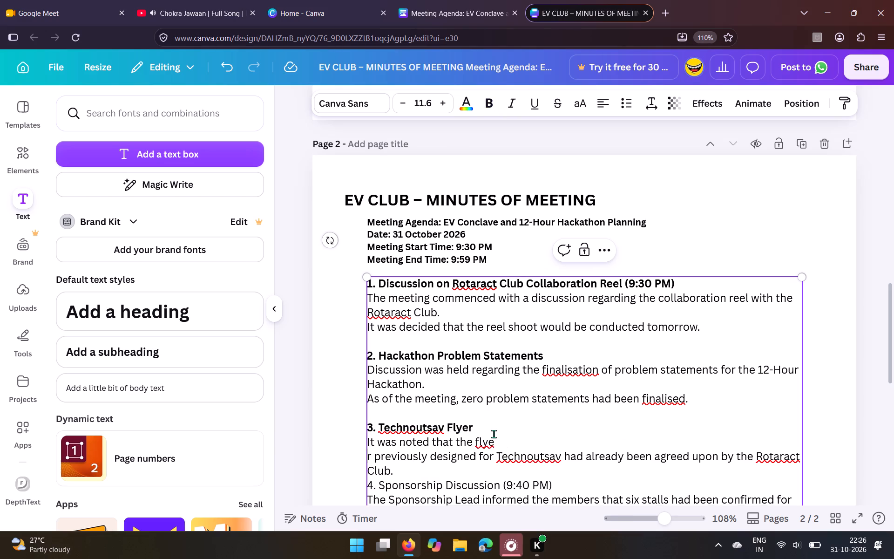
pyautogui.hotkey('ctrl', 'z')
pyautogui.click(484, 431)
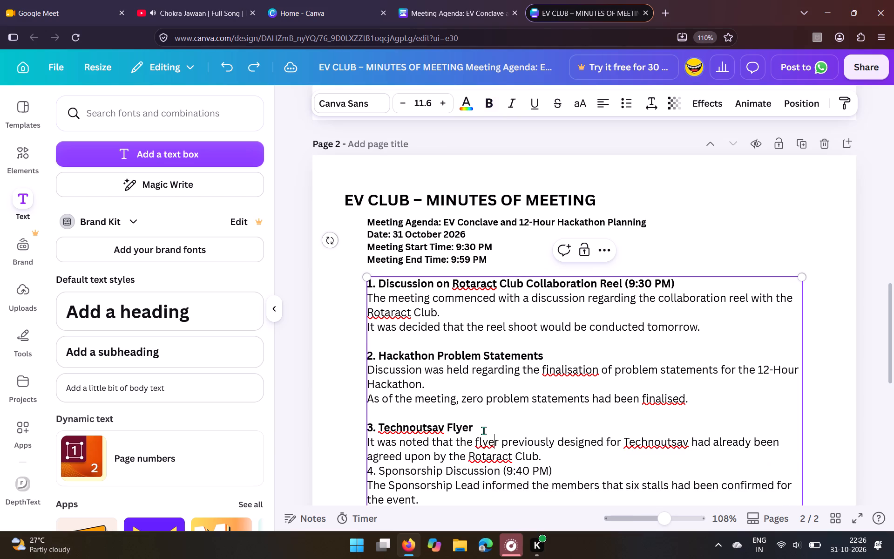
# Insert a blank line after item 3's text, before the Sponsorship Discussion heading.
pyautogui.scroll(-1, 442, 469)
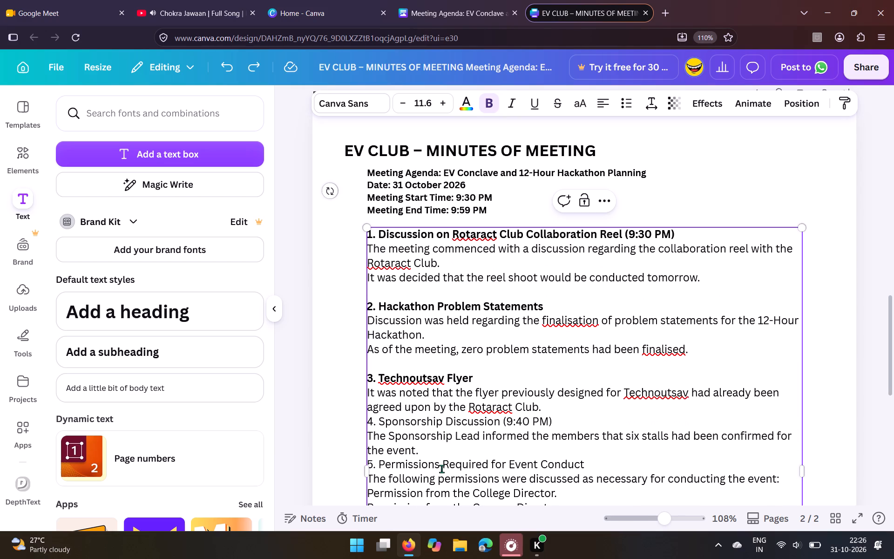
pyautogui.click(551, 410)
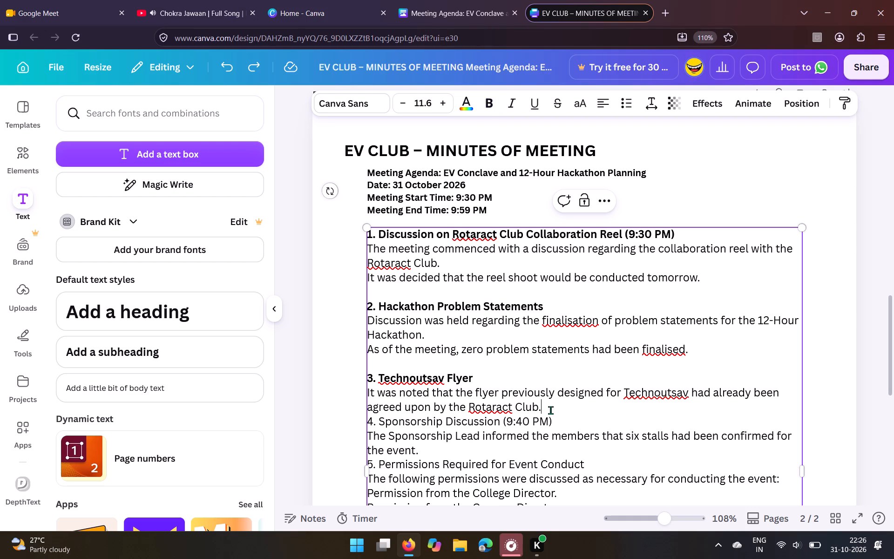
pyautogui.press('Return')
# Make the heading "4. Sponsorship Discussion (9:40 PM)" bold and insert a blank line after item 4's text.
pyautogui.scroll(-4, 551, 410)
pyautogui.scroll(1, 551, 410)
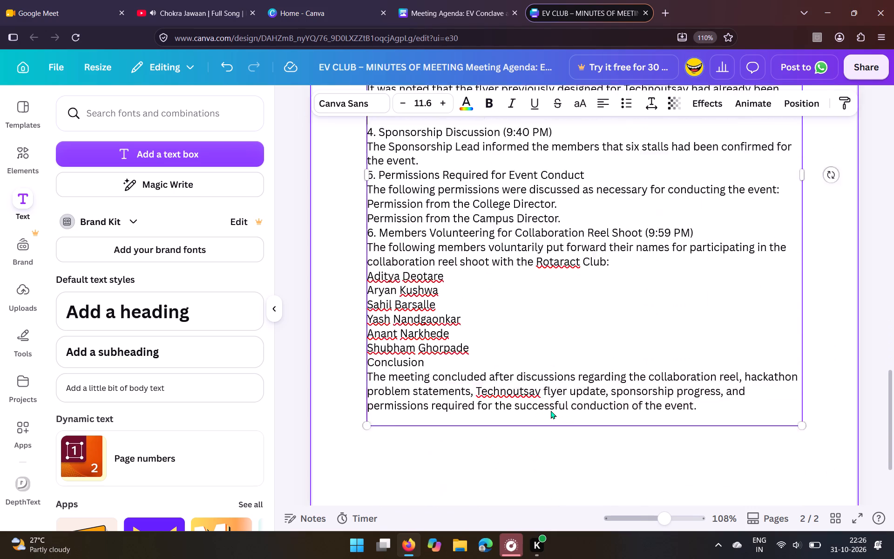
pyautogui.scroll(1, 551, 410)
pyautogui.moveTo(554, 226); pyautogui.dragTo(529, 230)
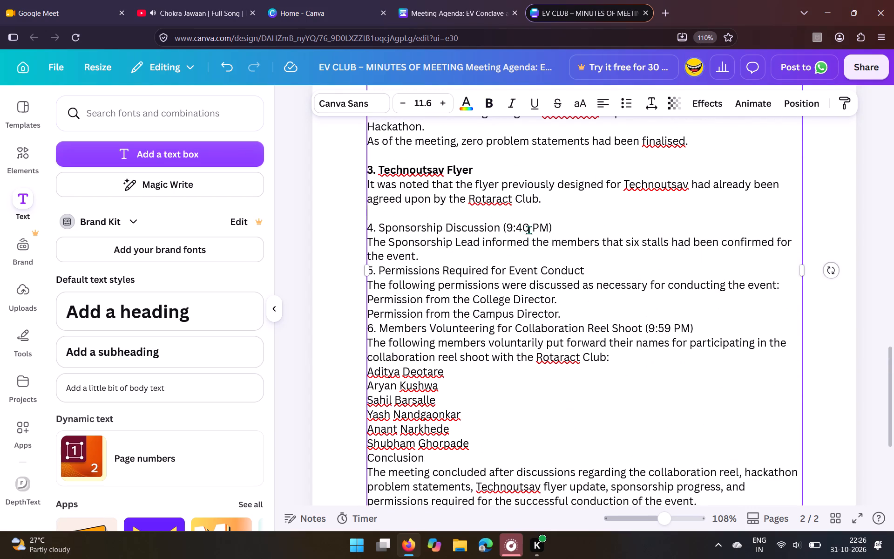
pyautogui.moveTo(529, 230); pyautogui.dragTo(370, 231)
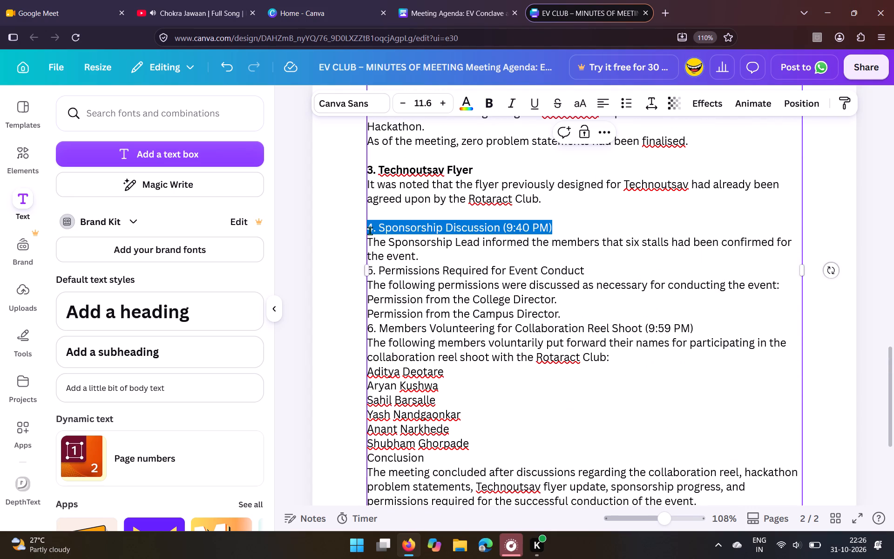
pyautogui.moveTo(370, 231); pyautogui.dragTo(367, 230)
pyautogui.click(489, 107)
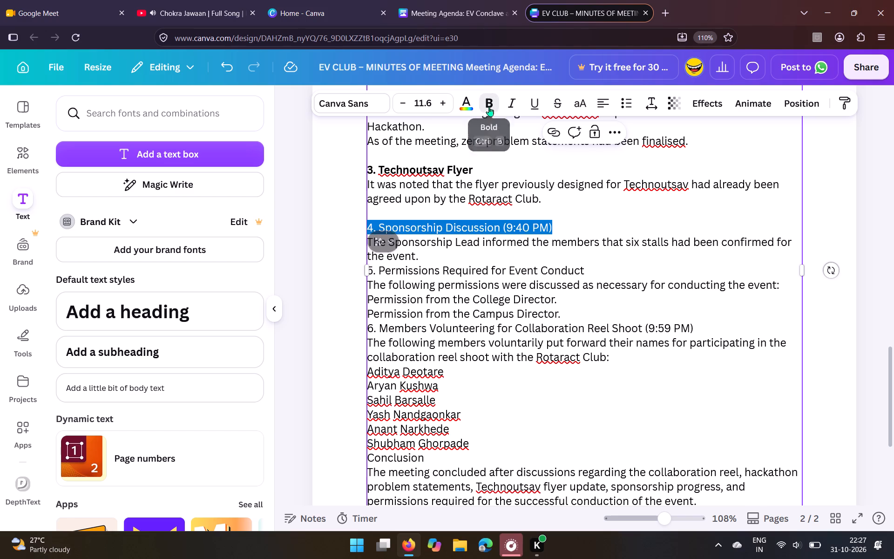
pyautogui.click(495, 288)
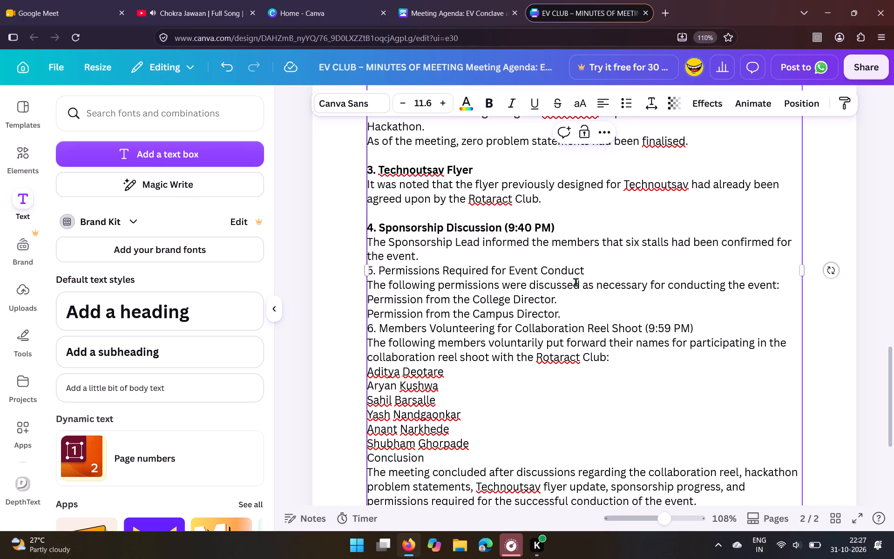
pyautogui.click(542, 263)
pyautogui.press('Return')
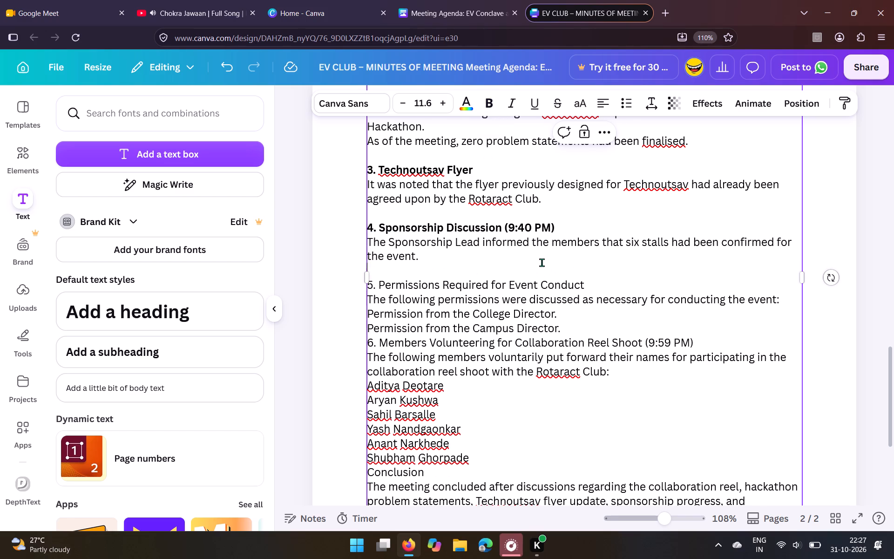
# Make the heading "5. Permissions Required for Event Conduct" bold and insert a blank line after item 5's text.
pyautogui.moveTo(605, 285); pyautogui.dragTo(369, 283)
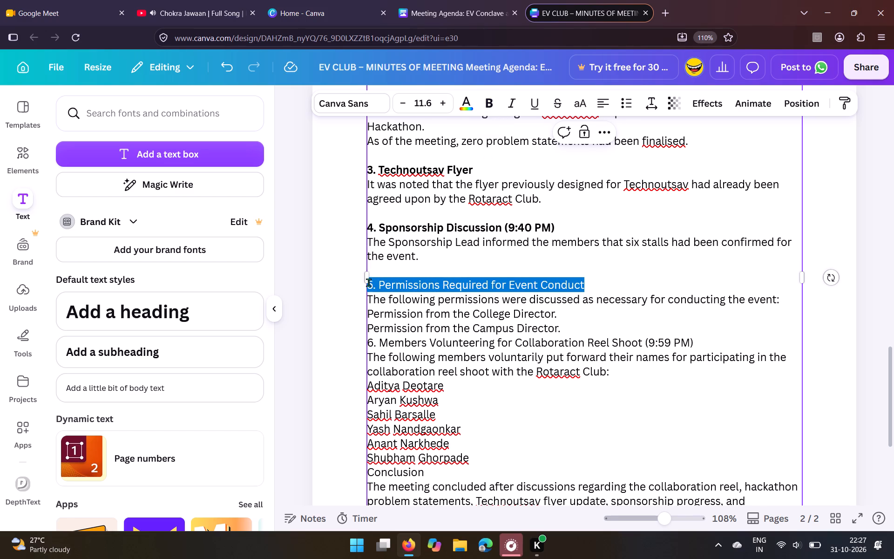
pyautogui.moveTo(369, 283); pyautogui.dragTo(367, 283)
pyautogui.click(491, 100)
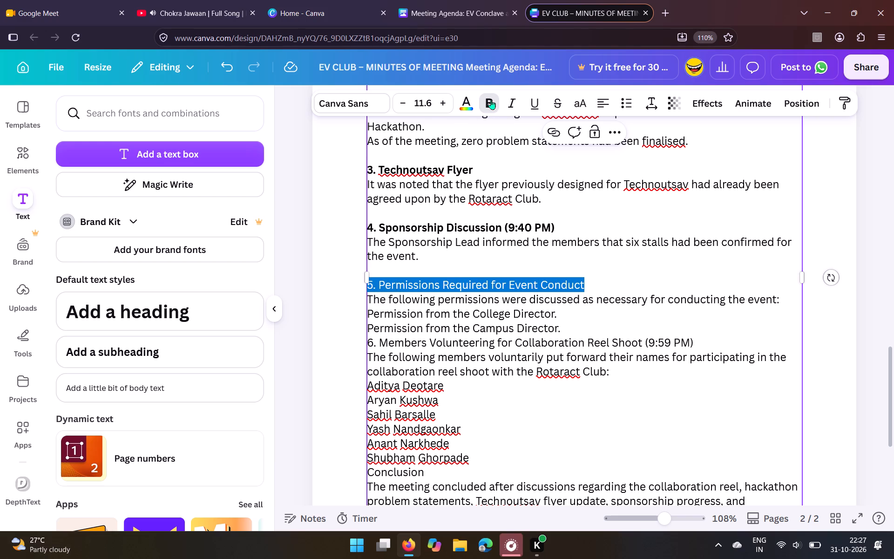
pyautogui.click(590, 284)
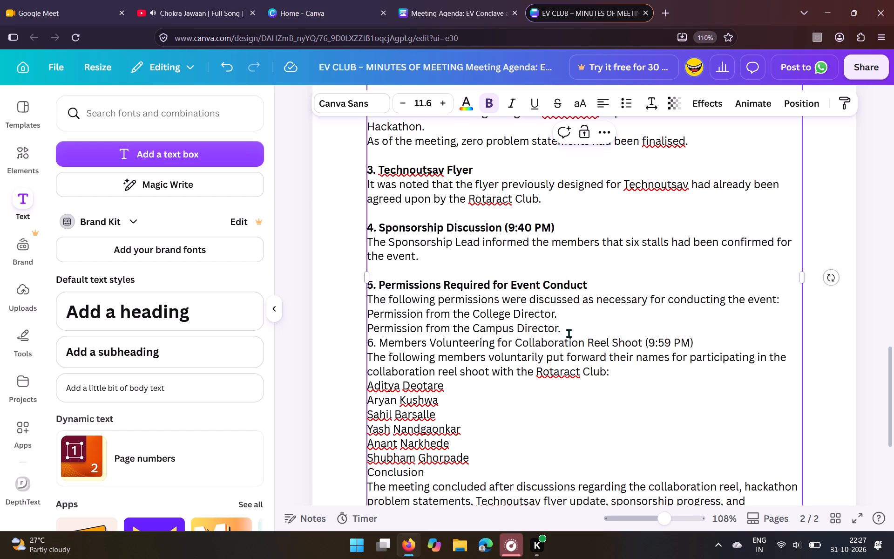
pyautogui.click(569, 334)
pyautogui.press('Return')
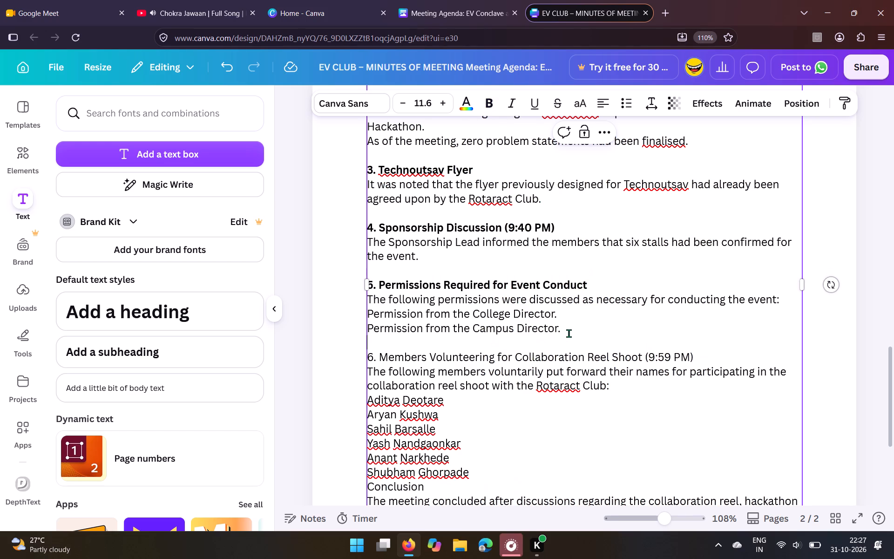
# Make the heading "6. Members Volunteering for Collaboration Reel Shoot (9:59 PM)" bold.
pyautogui.moveTo(708, 360); pyautogui.dragTo(427, 348)
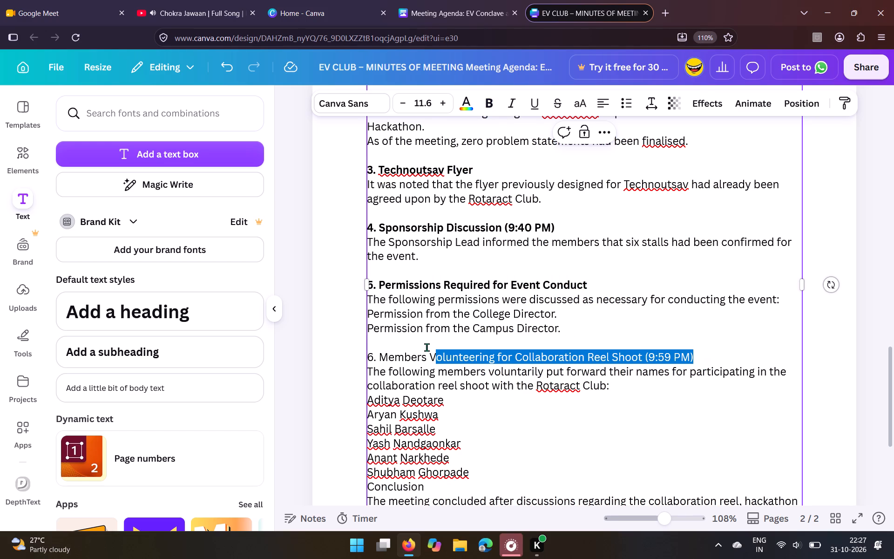
pyautogui.moveTo(427, 348); pyautogui.dragTo(365, 361)
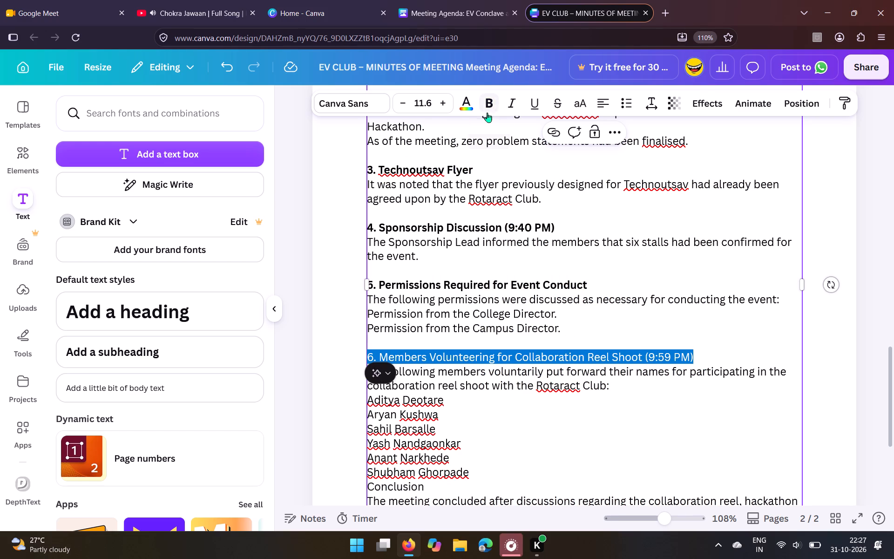
pyautogui.click(489, 98)
pyautogui.scroll(-1, 512, 335)
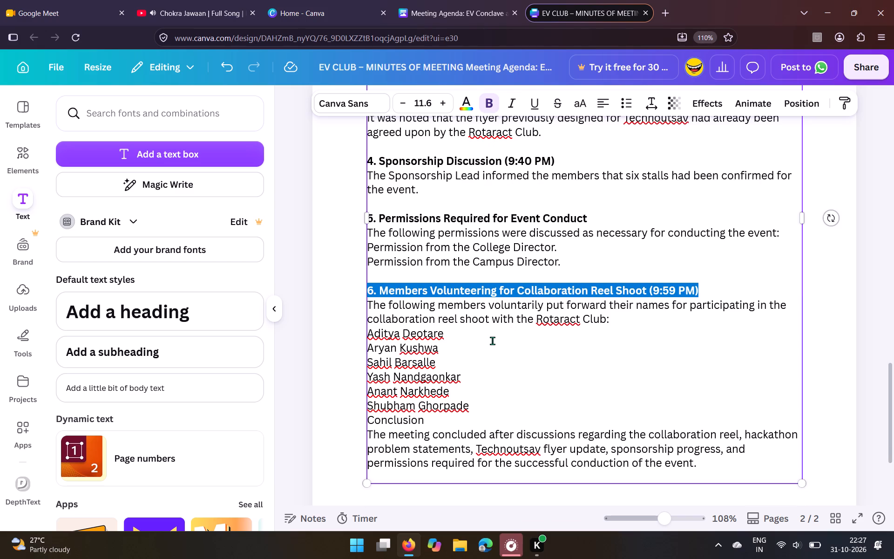
pyautogui.click(493, 341)
pyautogui.click(335, 345)
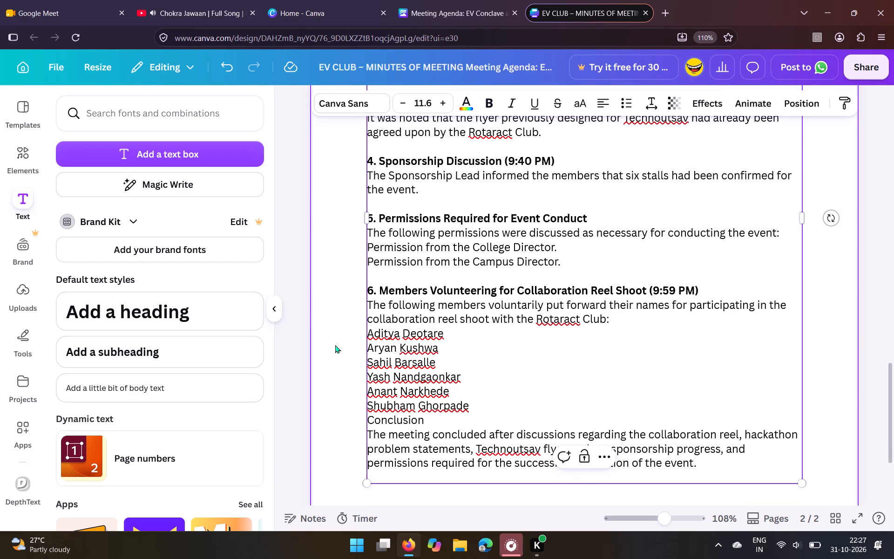
# Insert two blank lines between the list of volunteer names and the Conclusion heading.
pyautogui.scroll(-3, 335, 345)
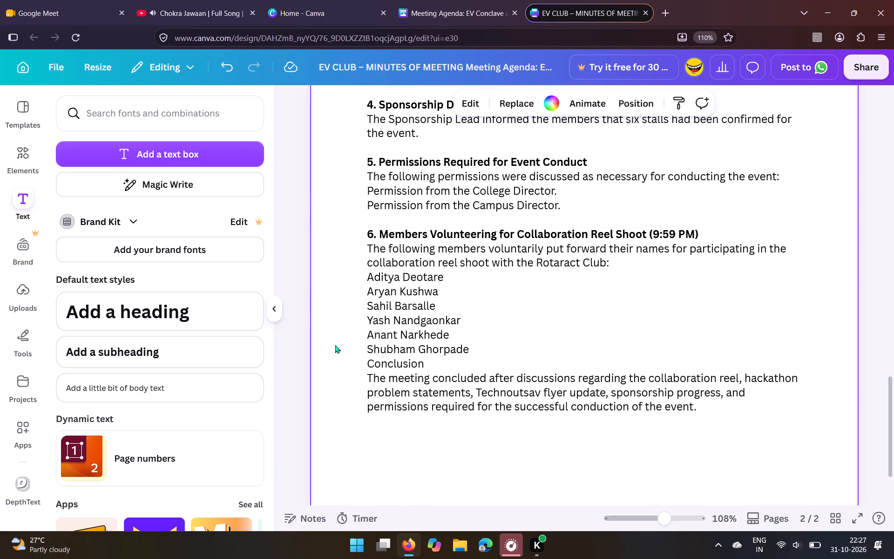
pyautogui.scroll(-1, 335, 345)
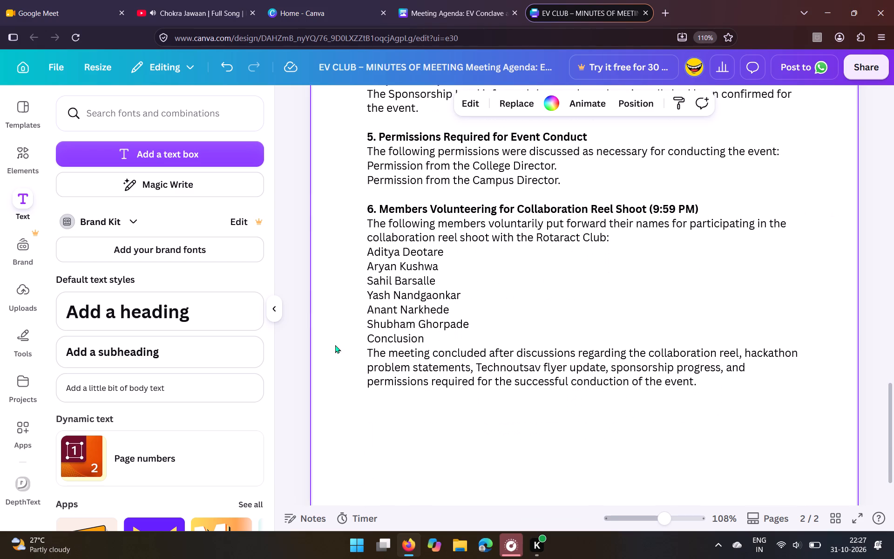
pyautogui.click(433, 339)
pyautogui.click(474, 320)
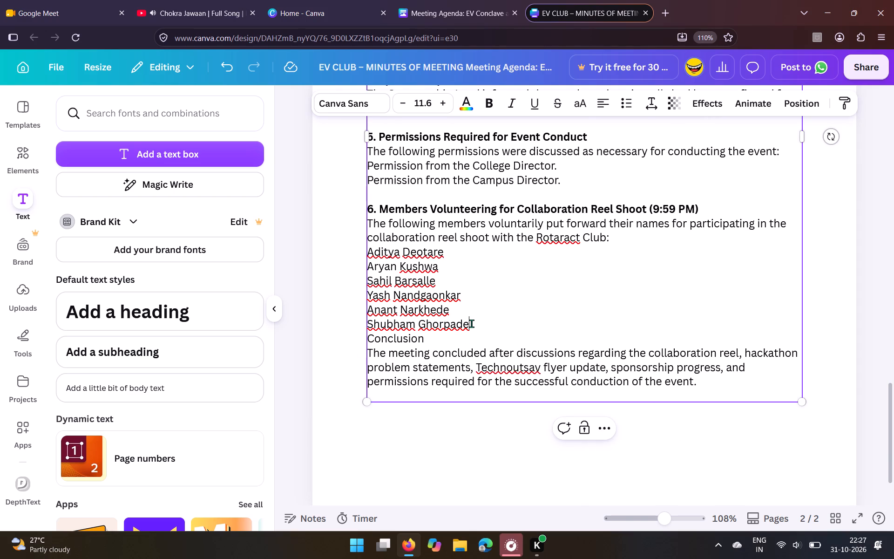
pyautogui.click(472, 324)
pyautogui.press('Return')
pyautogui.press('Return')
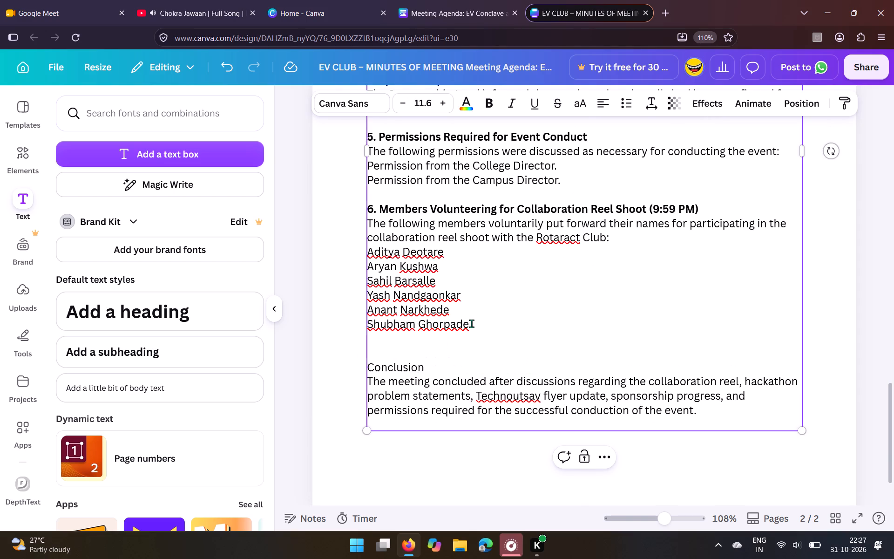
# Make the "Conclusion" heading bold and underlined.
pyautogui.moveTo(428, 370); pyautogui.dragTo(373, 371)
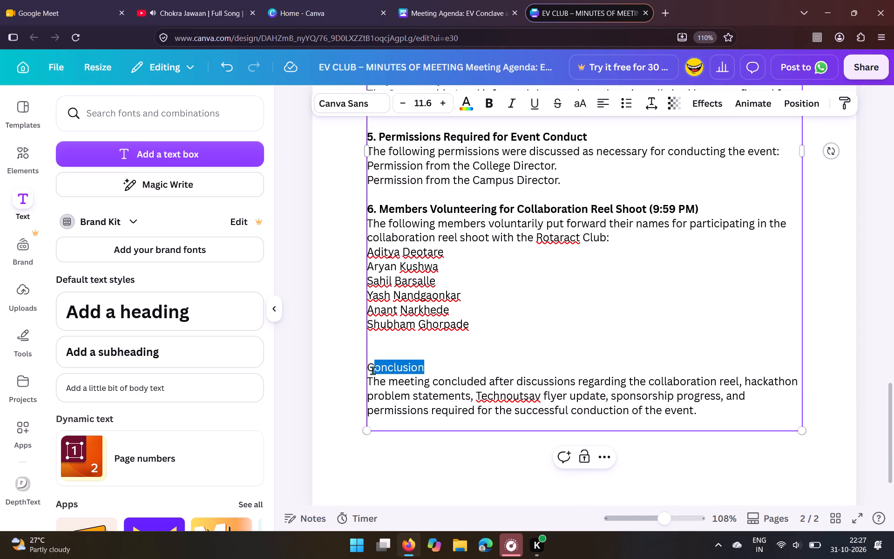
pyautogui.moveTo(373, 371); pyautogui.dragTo(368, 371)
pyautogui.click(494, 104)
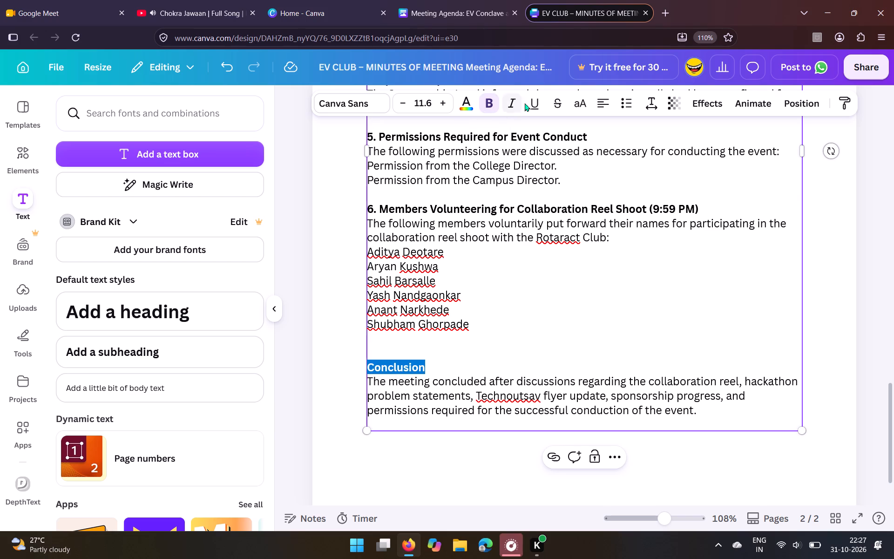
pyautogui.click(530, 103)
pyautogui.click(329, 245)
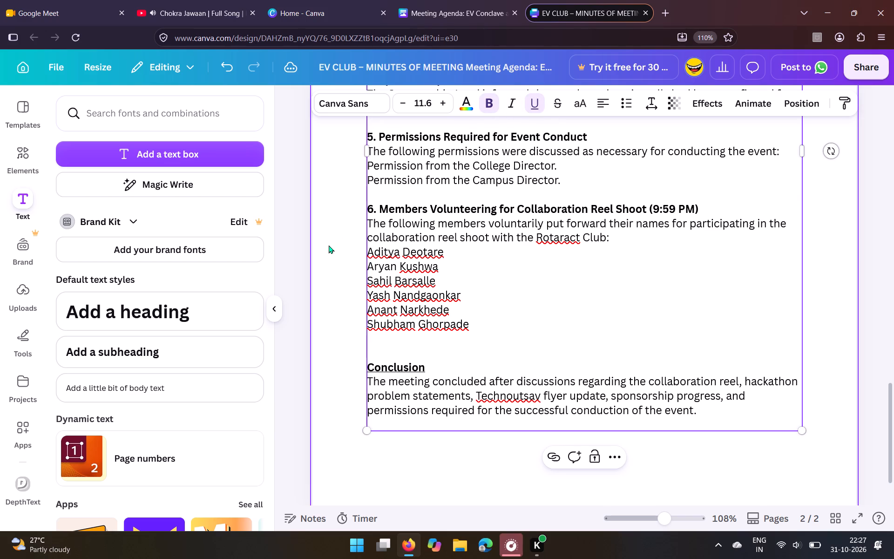
# Move the meeting details and body text boxes together slightly down the page, leaving more space under the title.
pyautogui.scroll(3, 329, 245)
pyautogui.scroll(1, 472, 267)
pyautogui.scroll(-2, 406, 245)
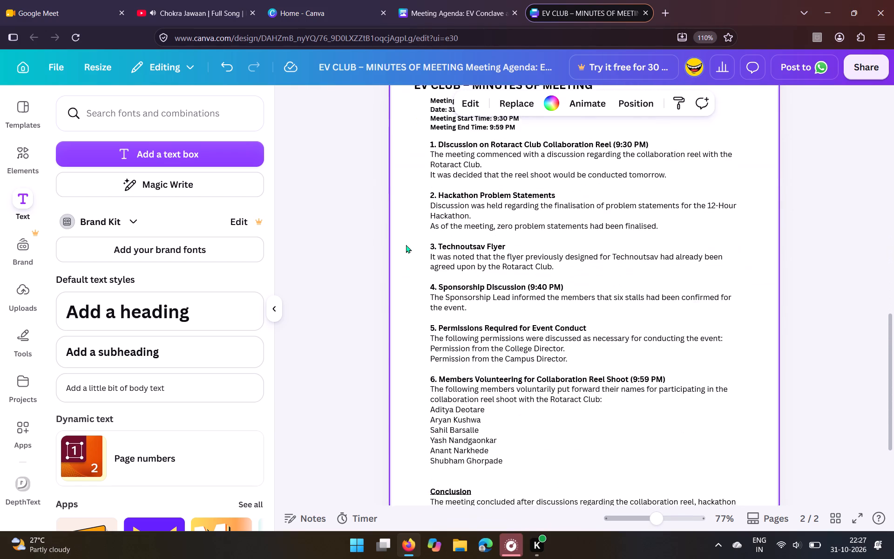
pyautogui.scroll(-1, 406, 245)
pyautogui.scroll(2, 406, 245)
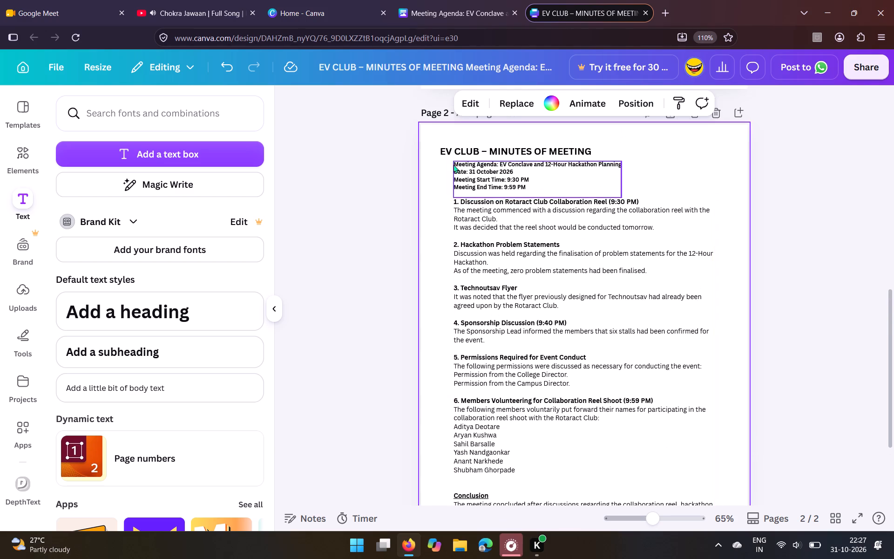
pyautogui.moveTo(441, 166); pyautogui.dragTo(549, 408)
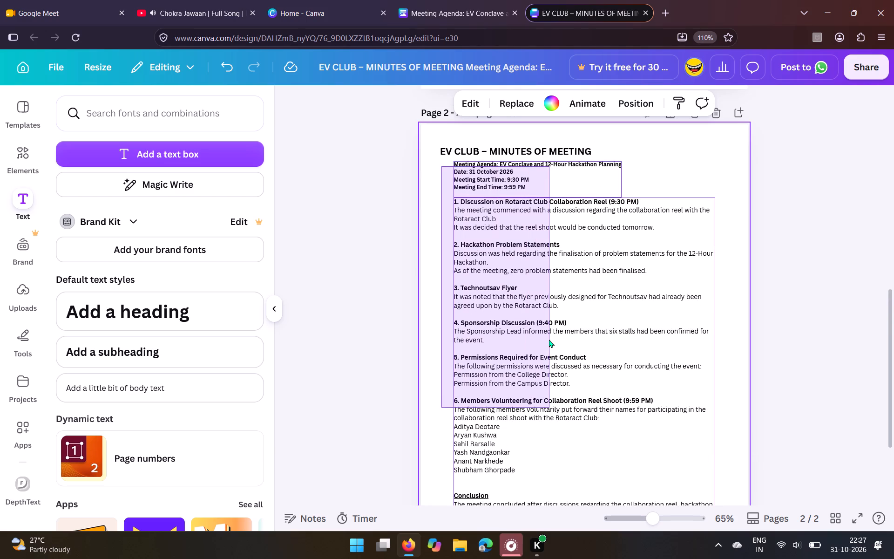
pyautogui.scroll(-1, 549, 339)
pyautogui.moveTo(561, 306); pyautogui.dragTo(561, 322)
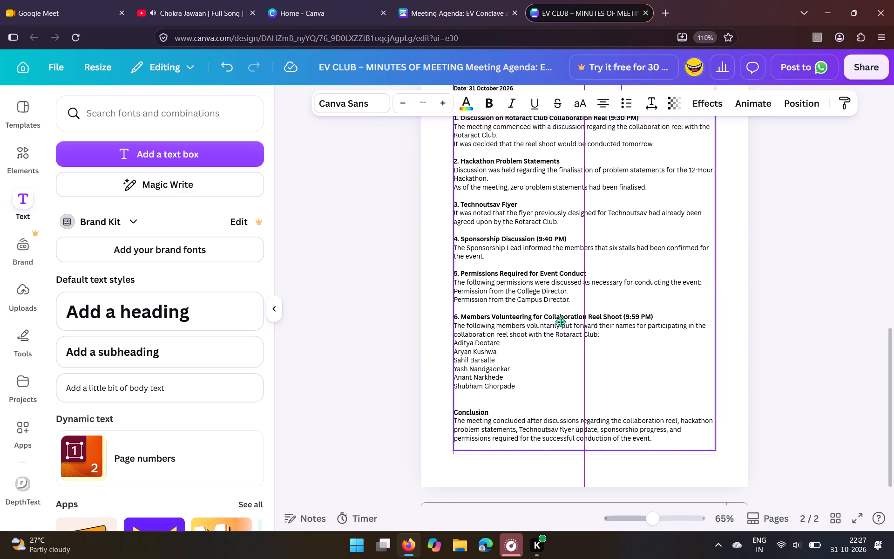
pyautogui.moveTo(561, 322); pyautogui.dragTo(562, 326)
pyautogui.click(375, 312)
# Move the title "EV CLUB – MINUTES OF MEETING" slightly down, closer to the meeting details.
pyautogui.scroll(2, 375, 312)
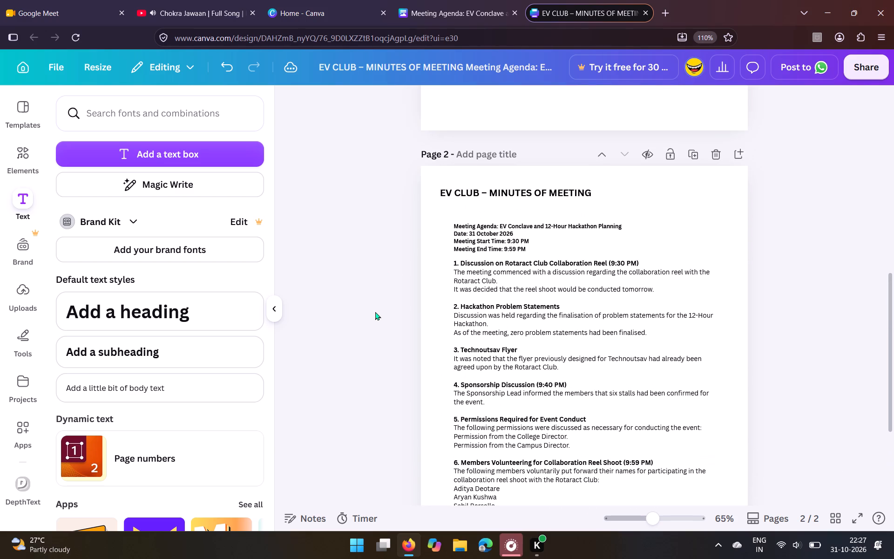
pyautogui.moveTo(496, 198); pyautogui.dragTo(494, 204)
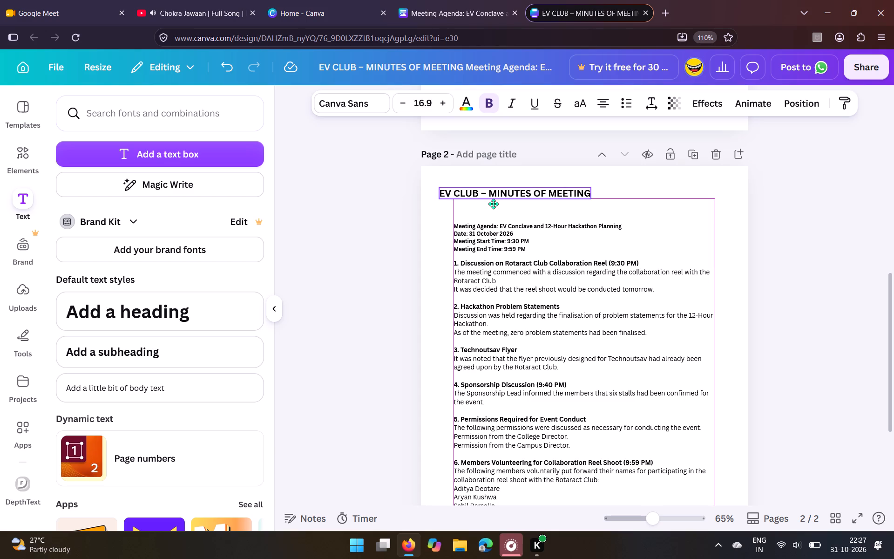
pyautogui.moveTo(494, 204); pyautogui.dragTo(494, 205)
pyautogui.click(415, 224)
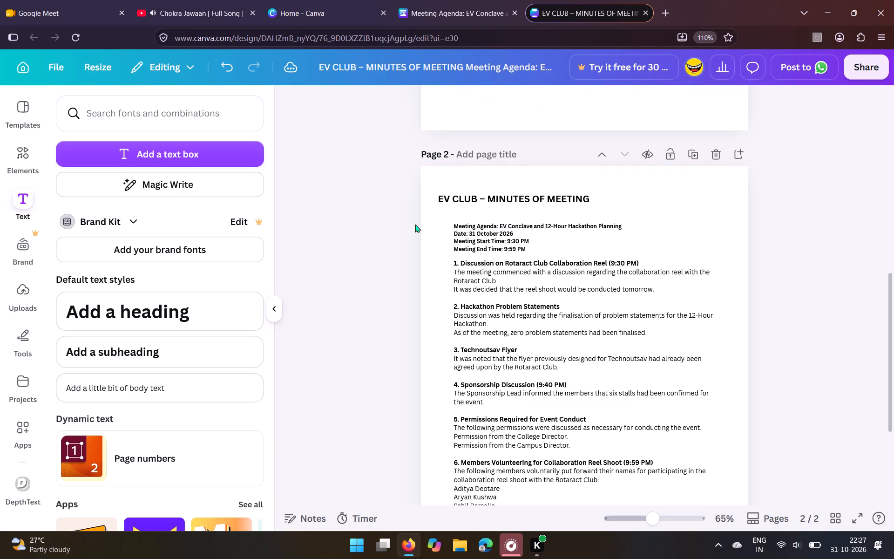
# Insert the black-and-white RSCOE logo from the uploaded images onto page 2.
pyautogui.scroll(-1, 415, 224)
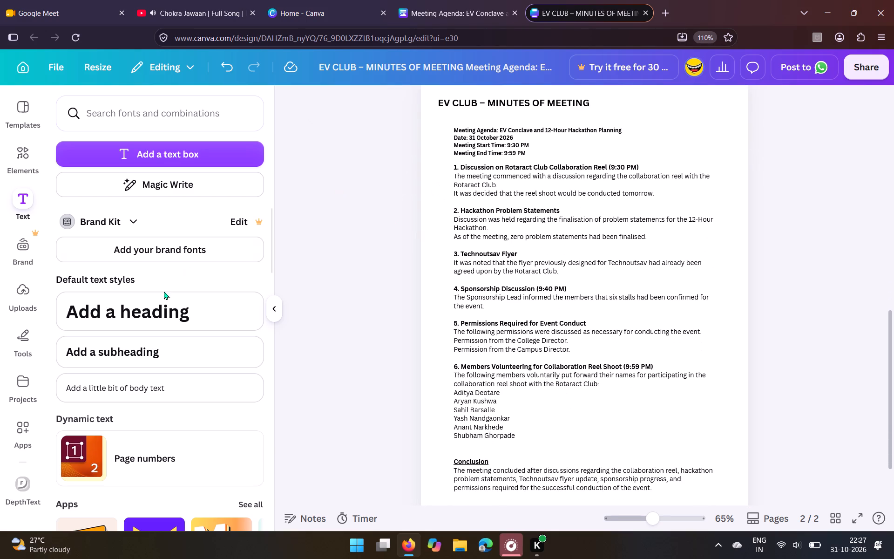
pyautogui.click(25, 290)
pyautogui.scroll(-1, 88, 332)
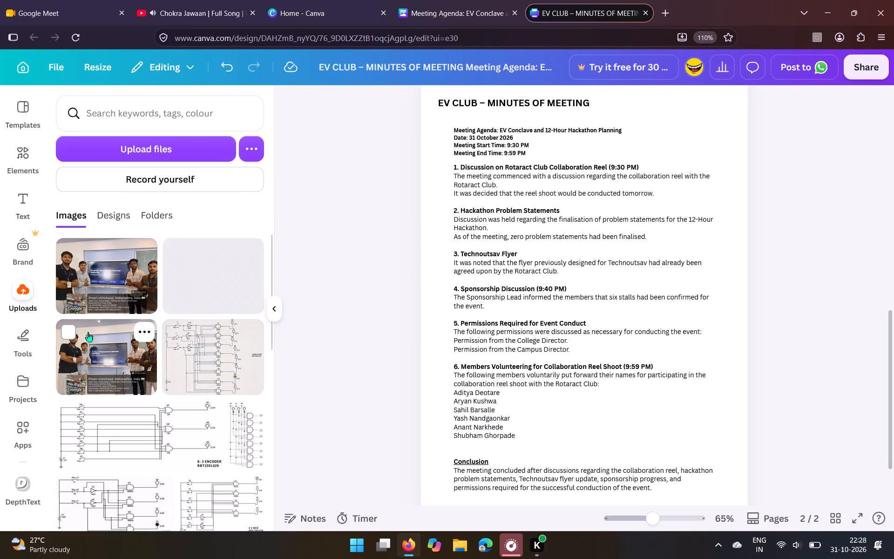
pyautogui.scroll(-2, 88, 332)
pyautogui.click(88, 332)
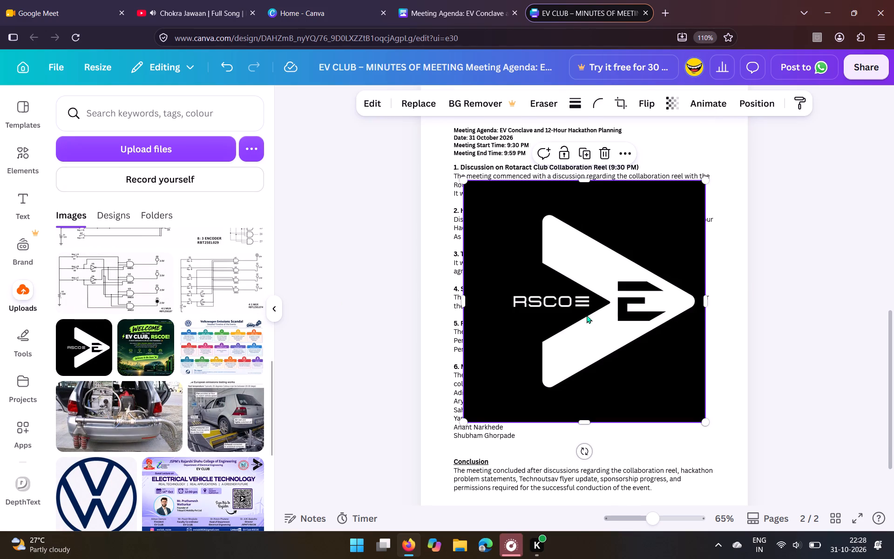
# Shrink the RSCOE logo to a small square and place it in the page's top-right corner, beside the title.
pyautogui.scroll(1, 587, 315)
pyautogui.click(711, 486)
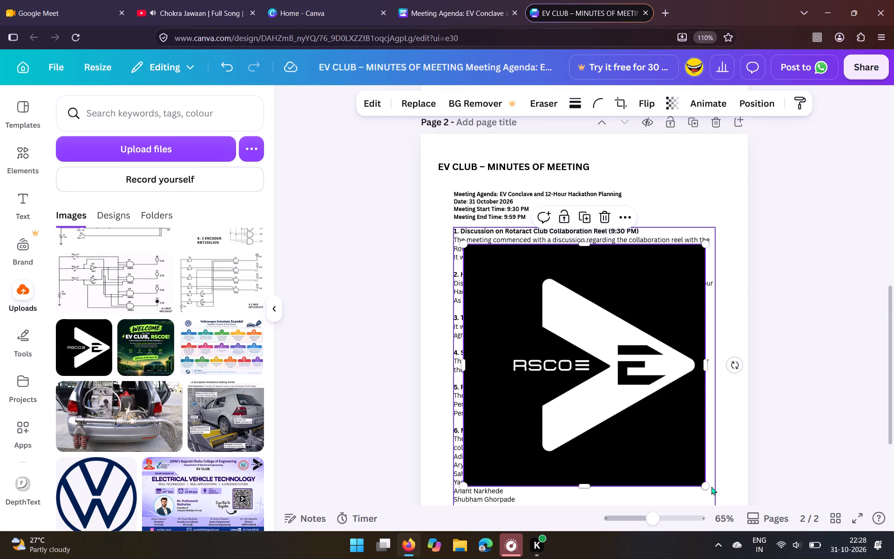
pyautogui.click(688, 464)
pyautogui.moveTo(704, 486); pyautogui.dragTo(509, 289)
pyautogui.moveTo(491, 273); pyautogui.dragTo(669, 206)
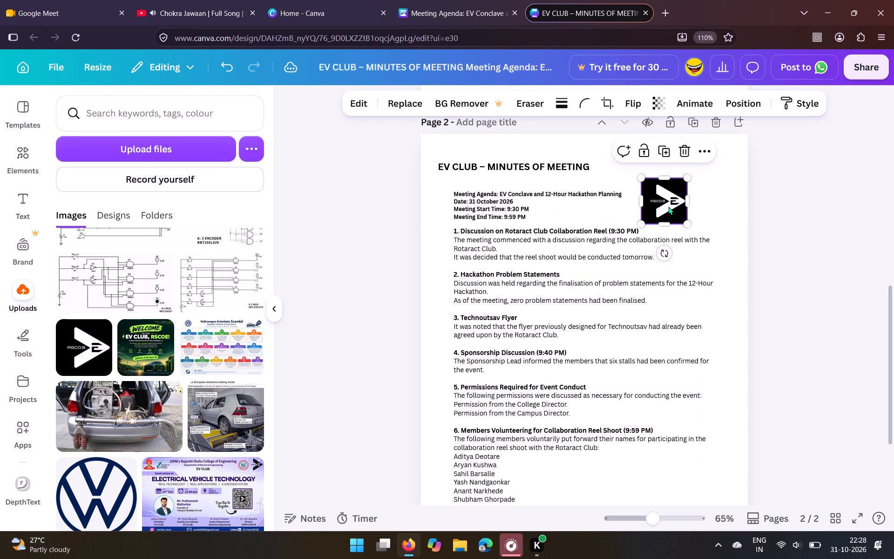
pyautogui.moveTo(666, 207); pyautogui.dragTo(713, 177)
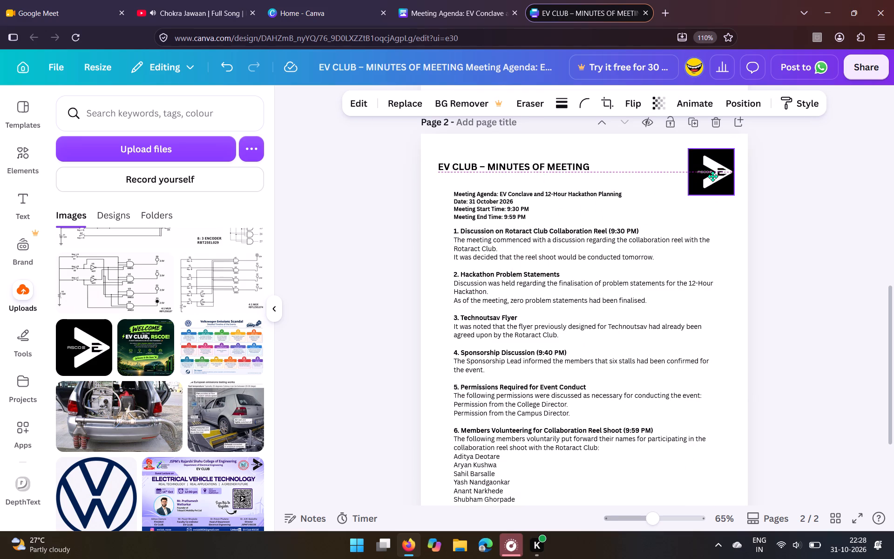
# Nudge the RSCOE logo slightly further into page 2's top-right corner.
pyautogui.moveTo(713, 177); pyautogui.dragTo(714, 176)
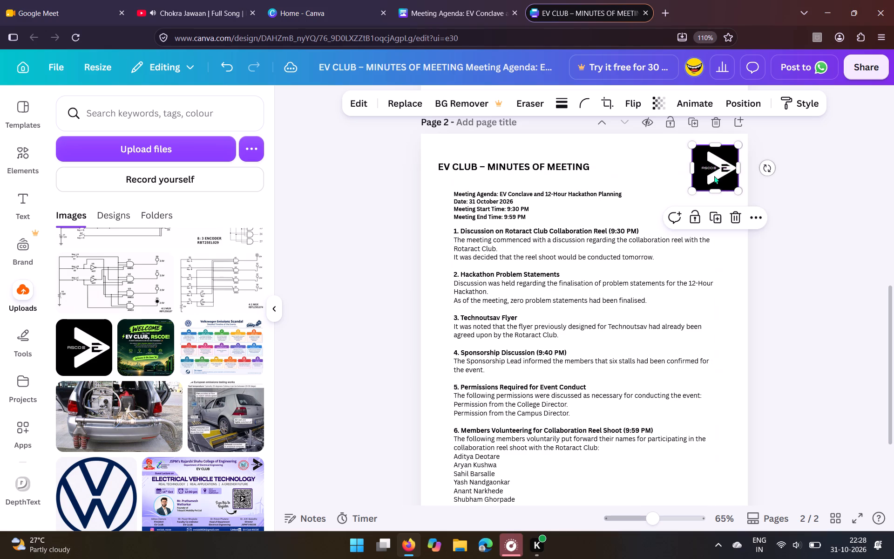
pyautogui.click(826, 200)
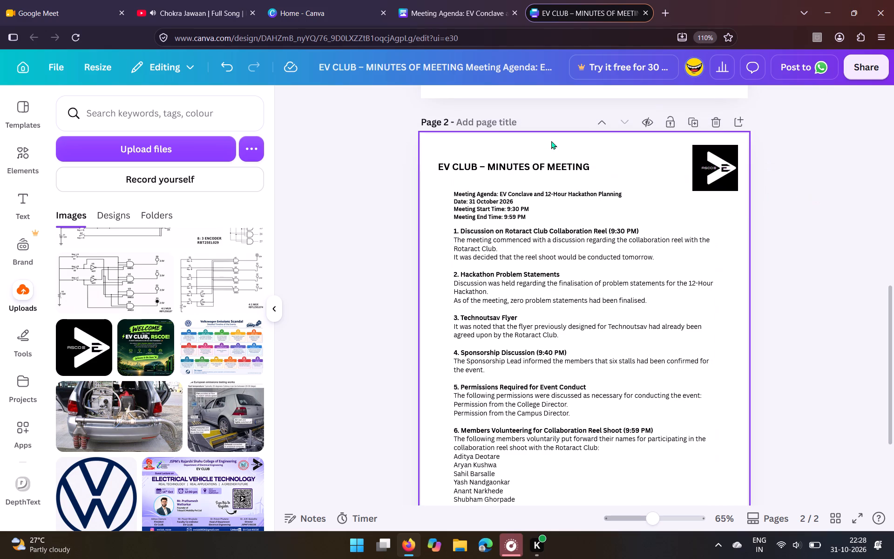
# Move the title "EV CLUB – MINUTES OF MEETING" slightly to the right, making room before it for the logo.
pyautogui.moveTo(508, 164); pyautogui.dragTo(529, 163)
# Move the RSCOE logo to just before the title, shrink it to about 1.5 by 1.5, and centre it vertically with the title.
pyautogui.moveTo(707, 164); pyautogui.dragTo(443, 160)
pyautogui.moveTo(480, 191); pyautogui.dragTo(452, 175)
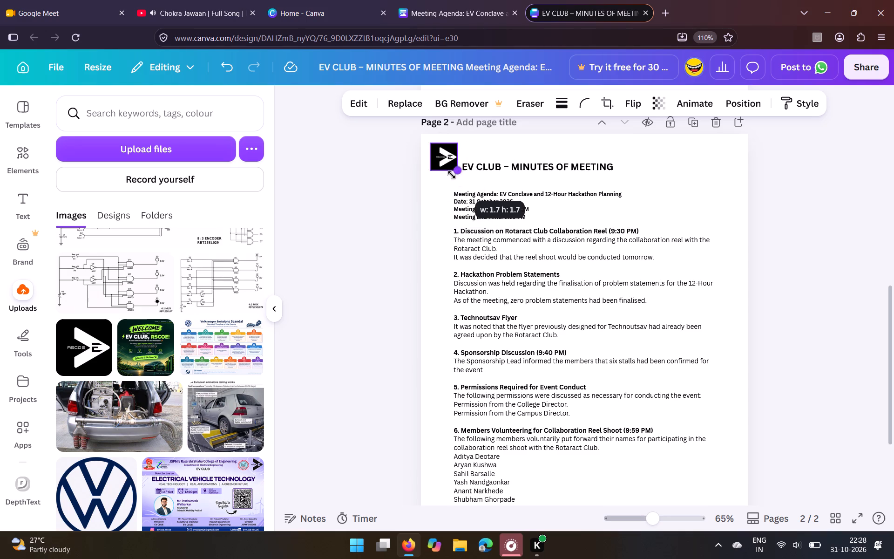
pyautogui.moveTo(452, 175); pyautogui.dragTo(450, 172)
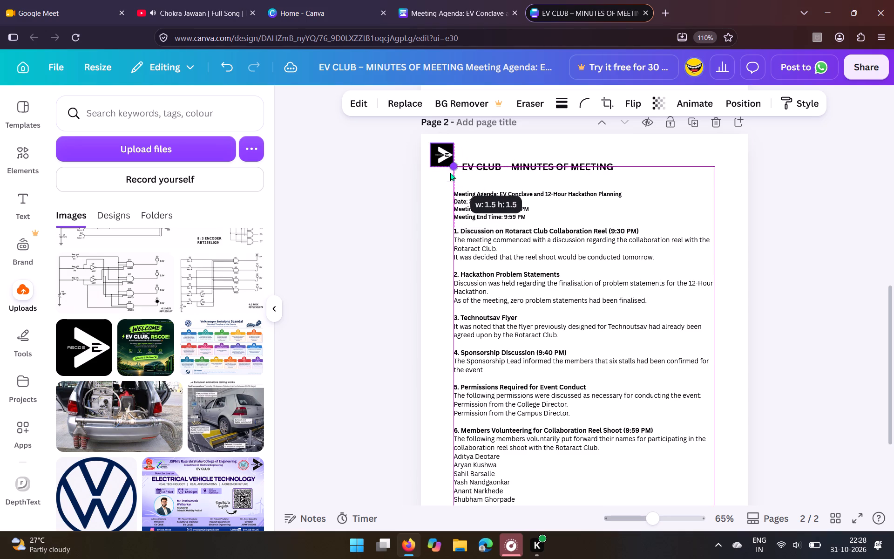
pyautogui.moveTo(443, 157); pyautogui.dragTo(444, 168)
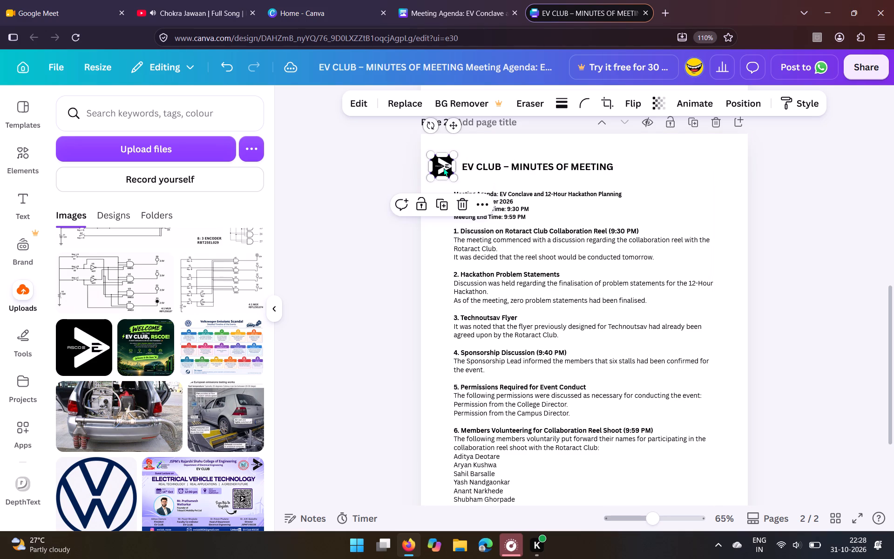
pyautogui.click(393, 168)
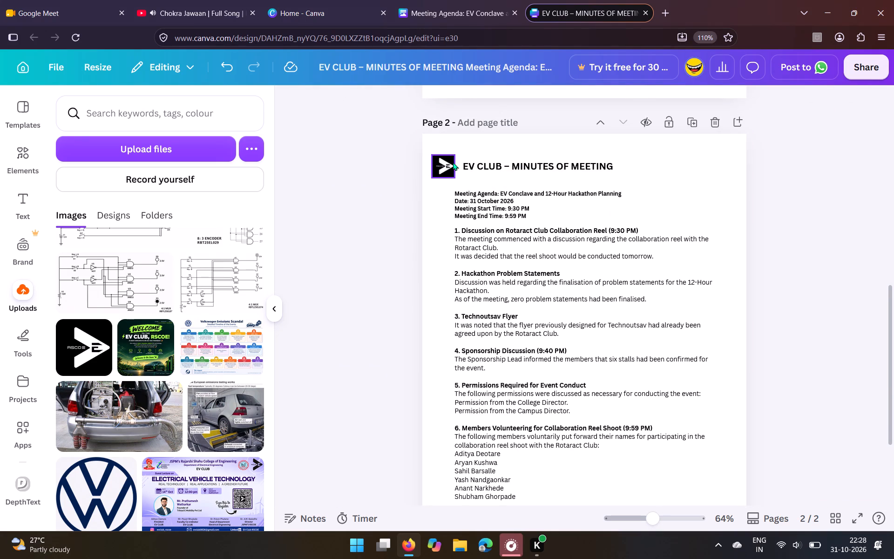
# Delete the small RSCOE logo beside the title on page 2.
pyautogui.click(453, 162)
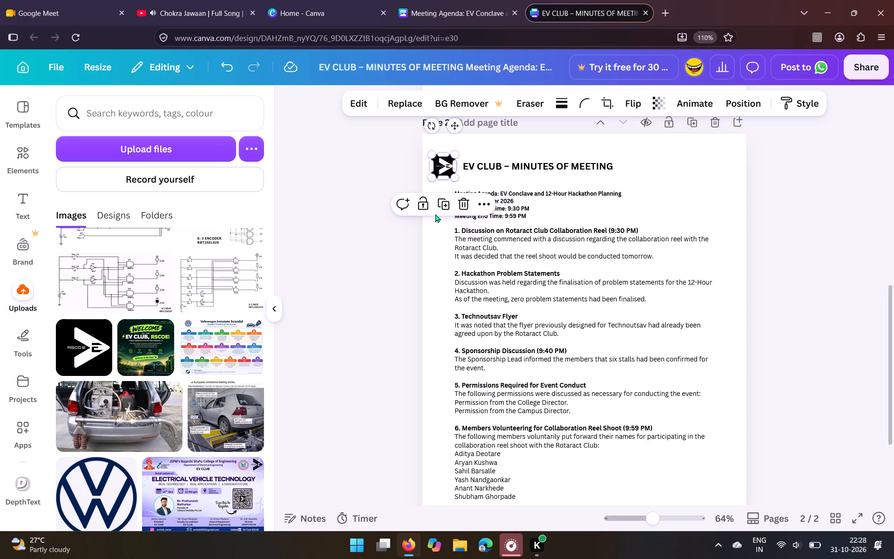
pyautogui.click(463, 210)
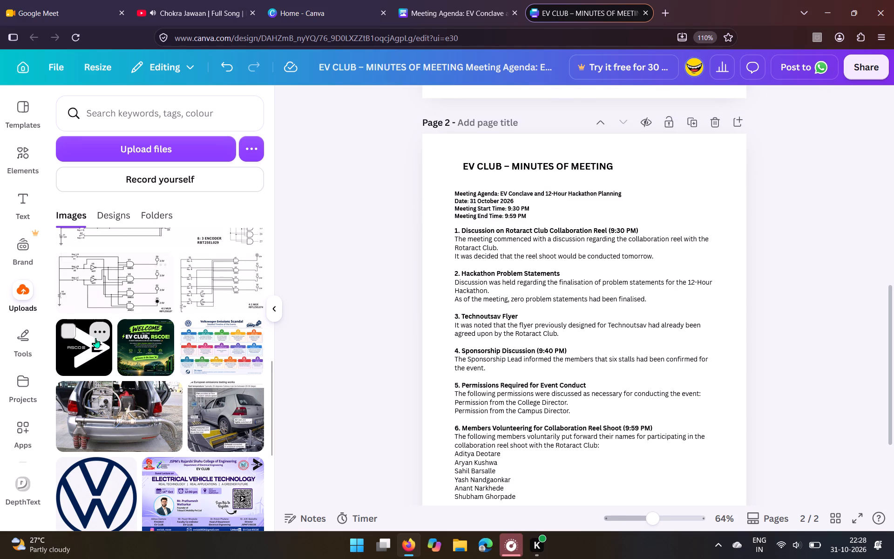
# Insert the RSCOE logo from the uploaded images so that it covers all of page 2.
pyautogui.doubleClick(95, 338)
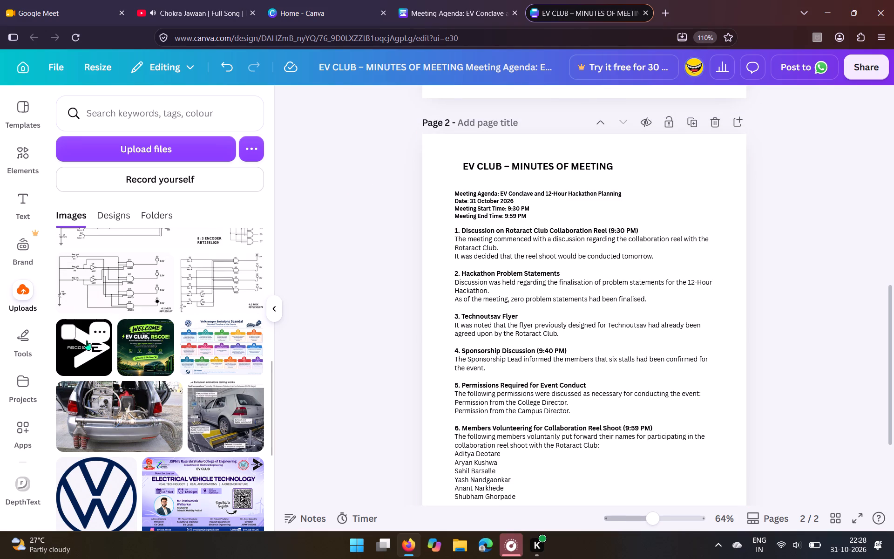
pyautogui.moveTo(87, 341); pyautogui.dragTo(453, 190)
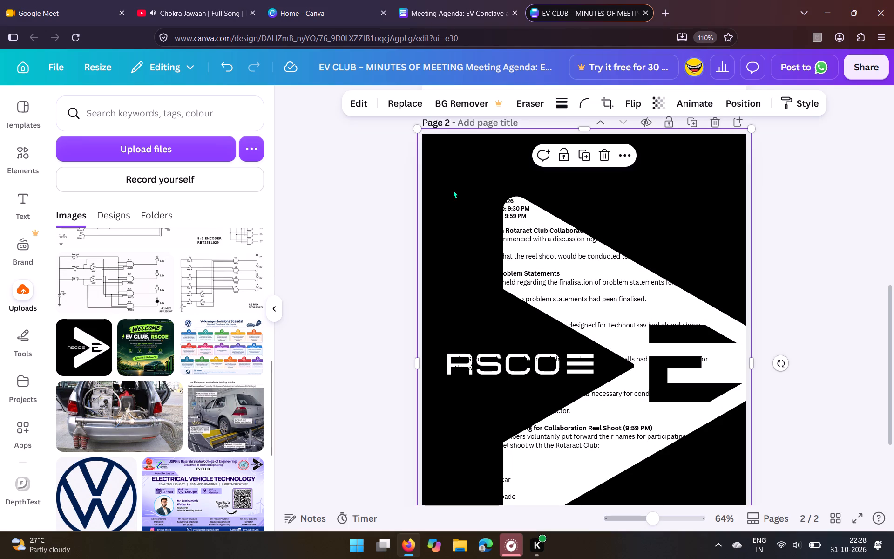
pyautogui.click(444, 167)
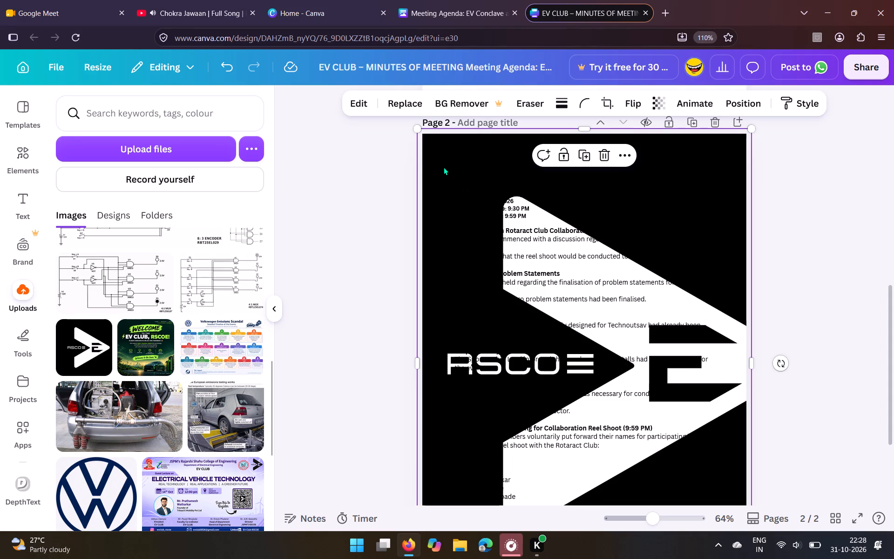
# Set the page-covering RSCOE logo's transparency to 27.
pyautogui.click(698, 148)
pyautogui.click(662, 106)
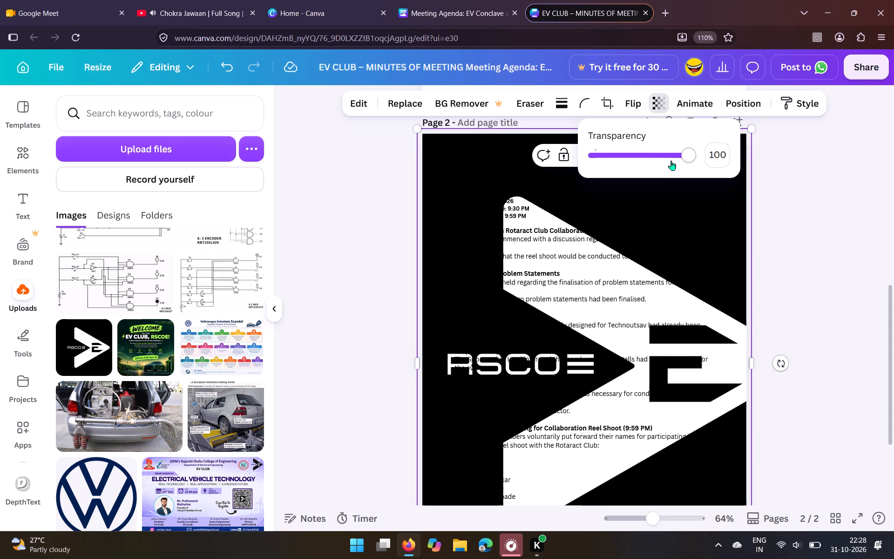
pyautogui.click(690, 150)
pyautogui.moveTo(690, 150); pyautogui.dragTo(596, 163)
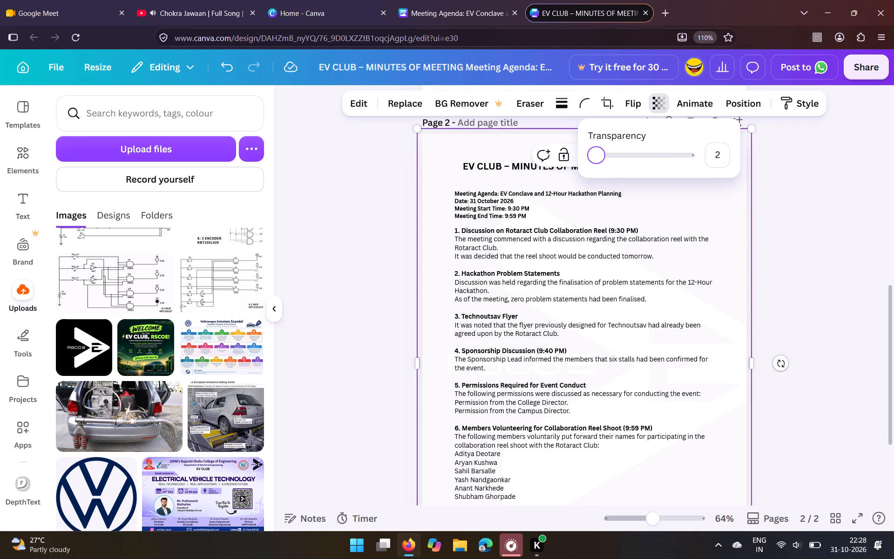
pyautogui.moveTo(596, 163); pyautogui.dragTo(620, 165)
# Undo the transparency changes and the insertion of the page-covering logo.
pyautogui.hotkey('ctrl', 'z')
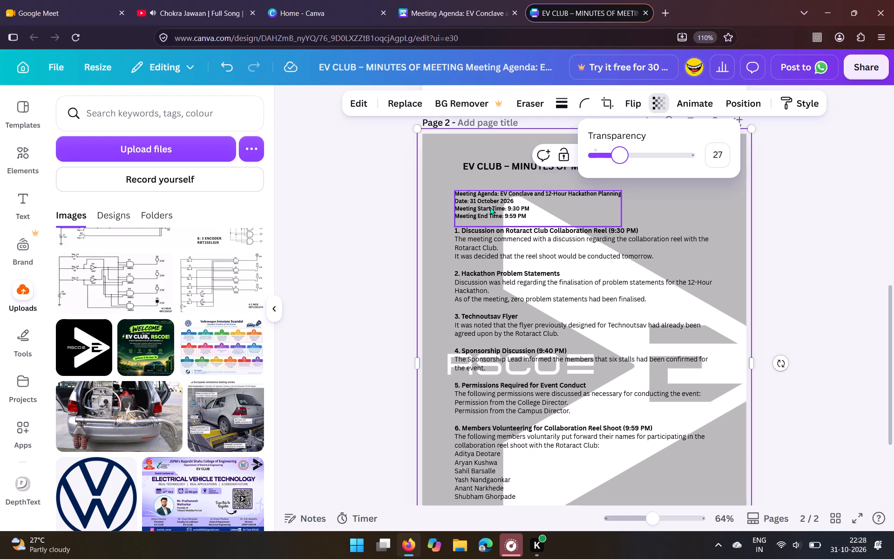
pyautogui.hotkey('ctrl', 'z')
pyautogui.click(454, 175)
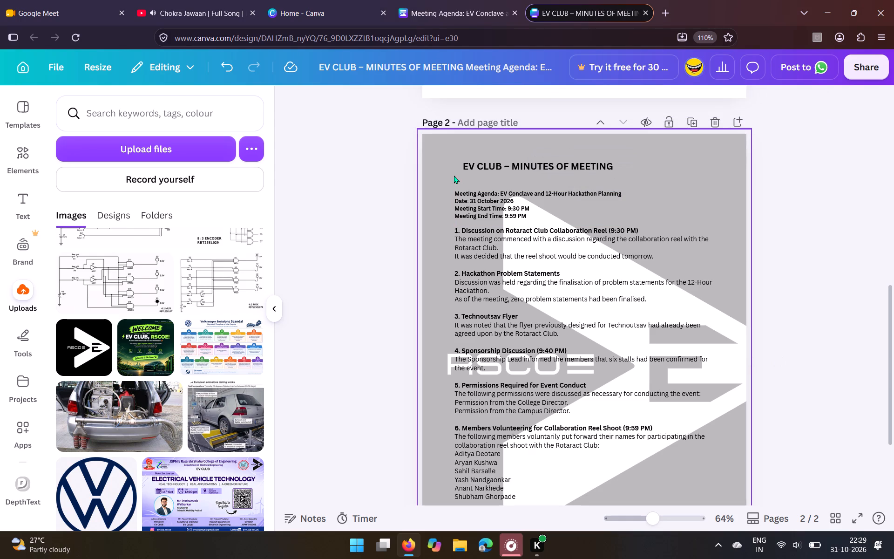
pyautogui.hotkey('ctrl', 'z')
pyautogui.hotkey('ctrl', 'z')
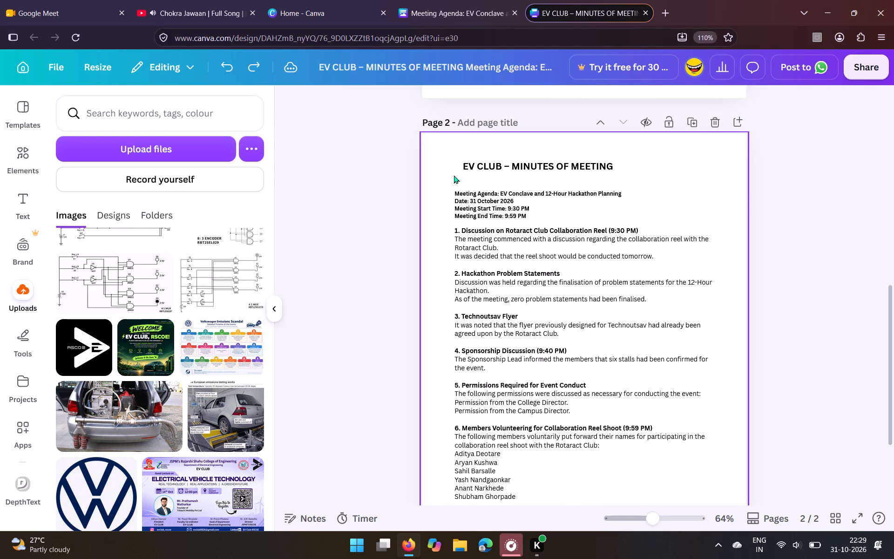
# Insert the RSCOE logo from the uploaded images onto page 2 and copy it.
pyautogui.click(85, 349)
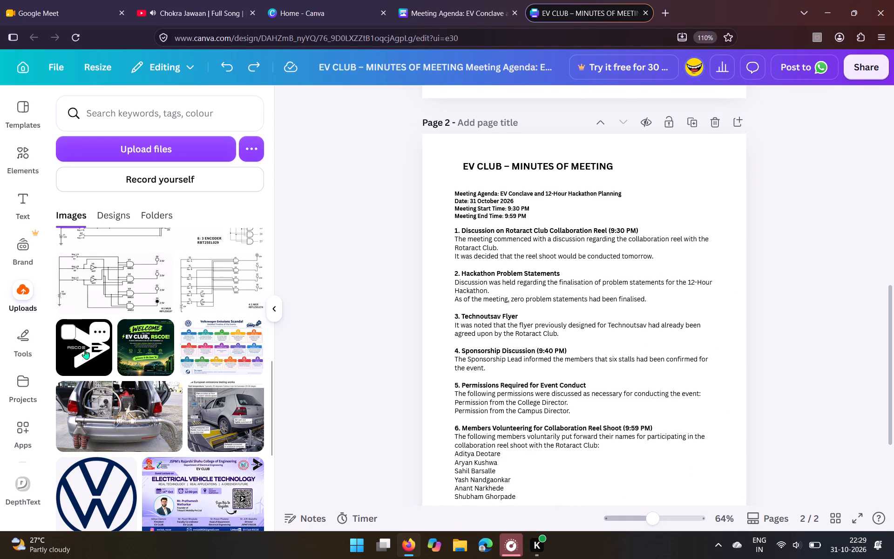
pyautogui.rightClick(533, 328)
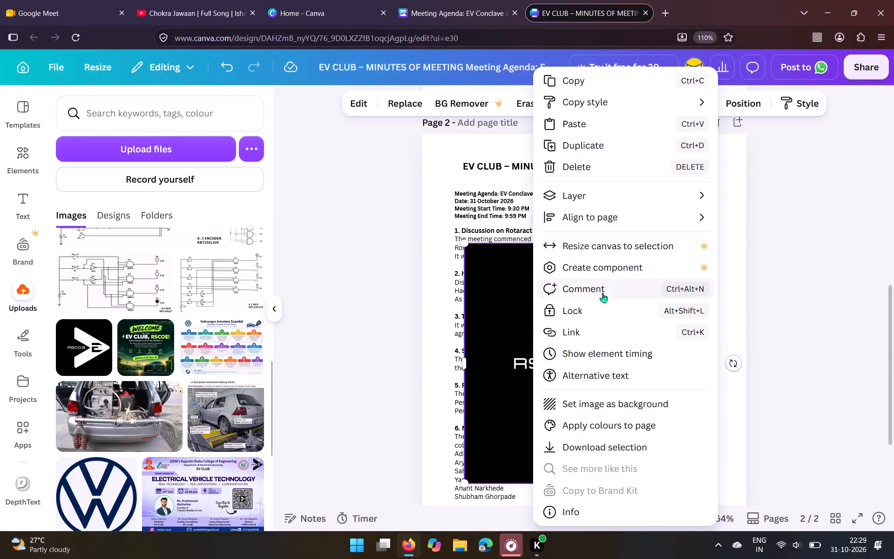
pyautogui.click(578, 73)
pyautogui.click(672, 3)
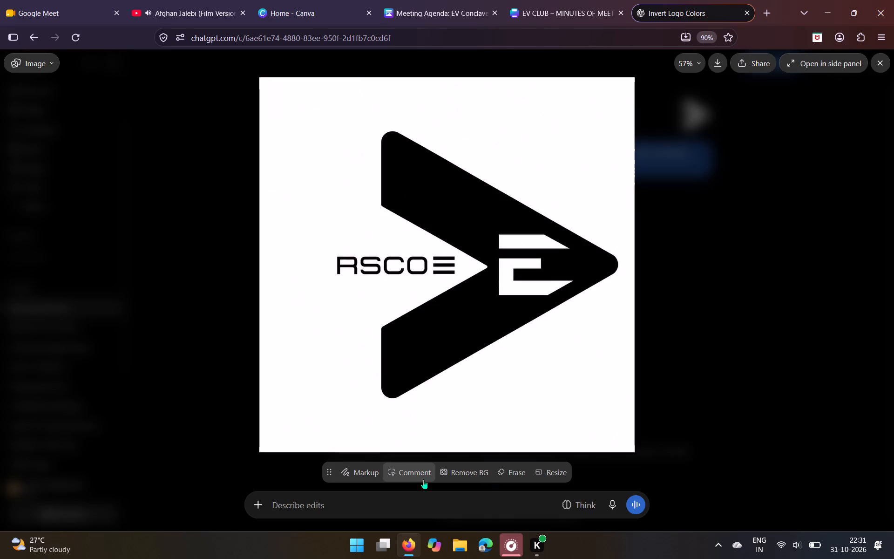
pyautogui.click(489, 318)
pyautogui.click(725, 64)
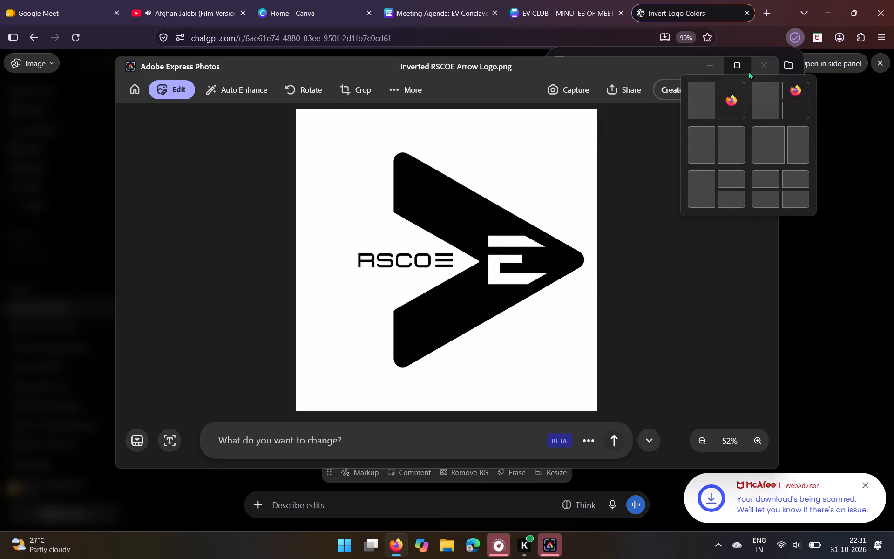
pyautogui.click(773, 65)
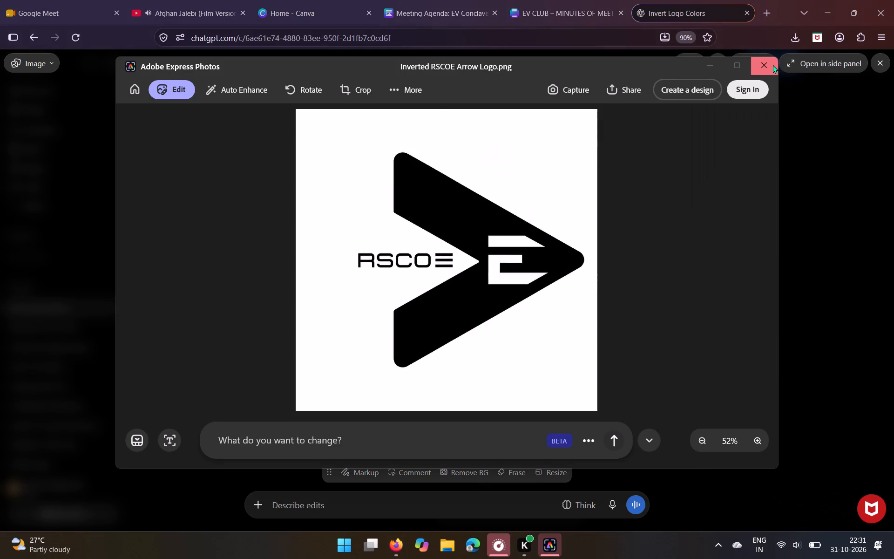
pyautogui.click(760, 69)
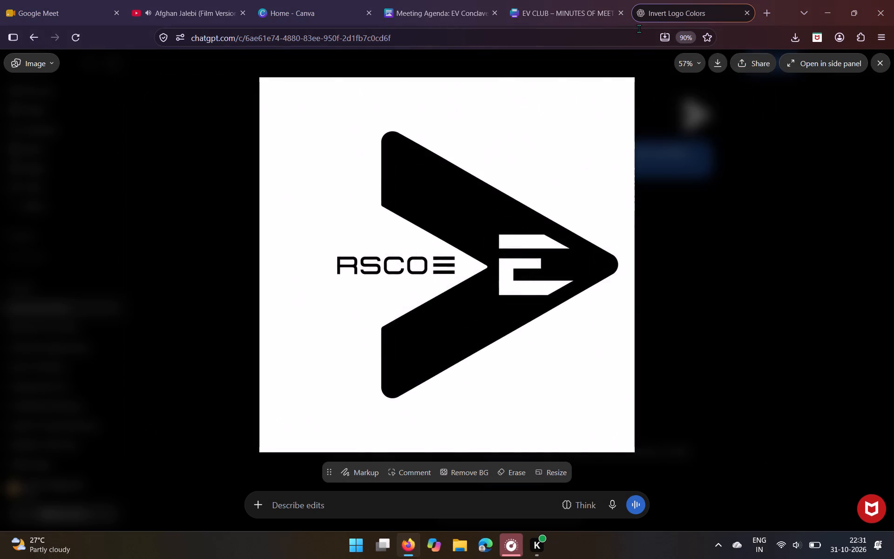
# Return to the Canva minutes document and delete the black-background RSCOE logo from page 2.
pyautogui.click(559, 0)
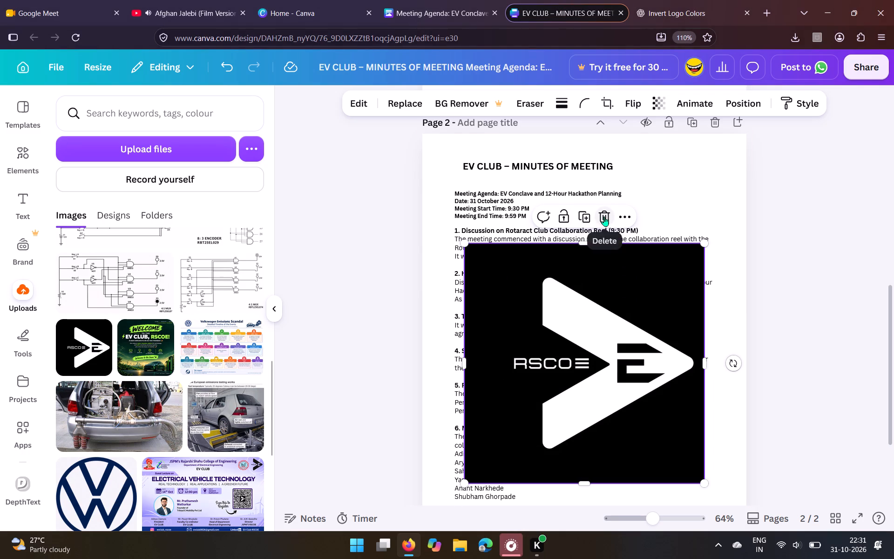
pyautogui.click(604, 217)
# Upload the image "Inverted RSCOE Arrow Logo" from the Downloads folder to Canva.
pyautogui.click(176, 156)
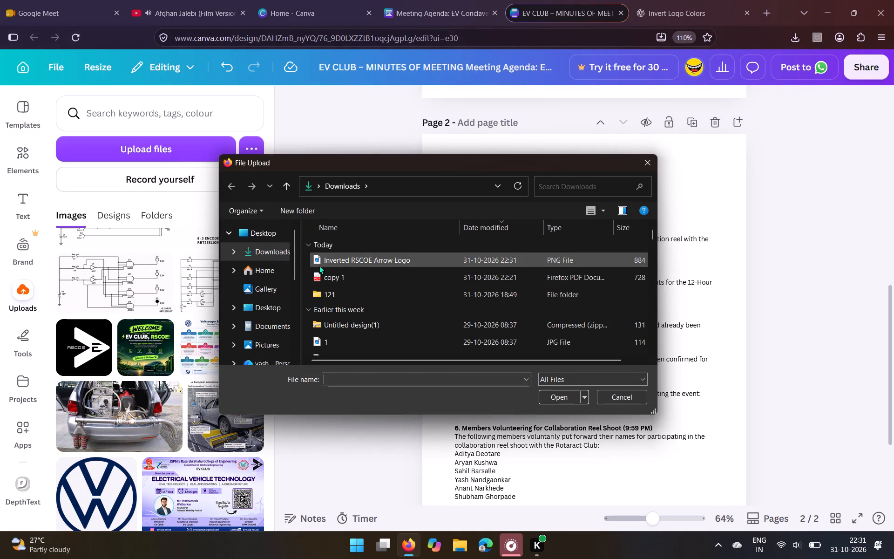
pyautogui.doubleClick(326, 265)
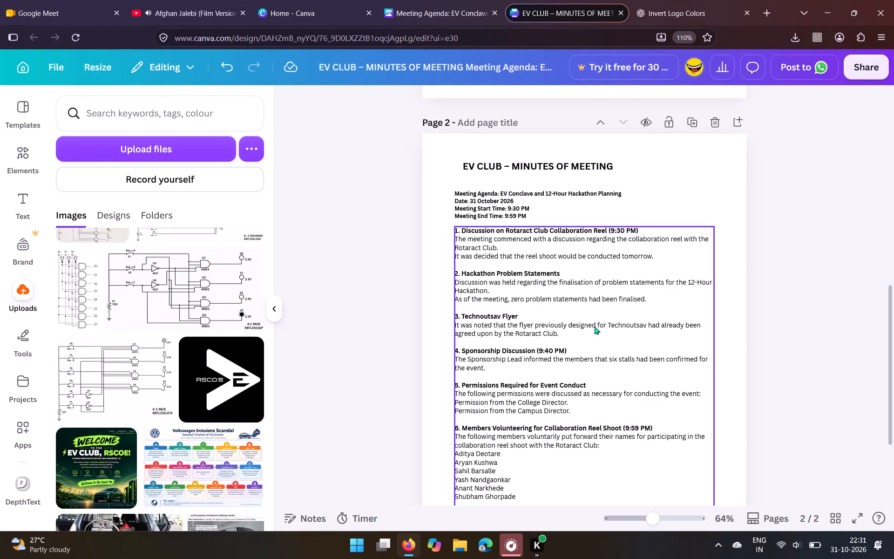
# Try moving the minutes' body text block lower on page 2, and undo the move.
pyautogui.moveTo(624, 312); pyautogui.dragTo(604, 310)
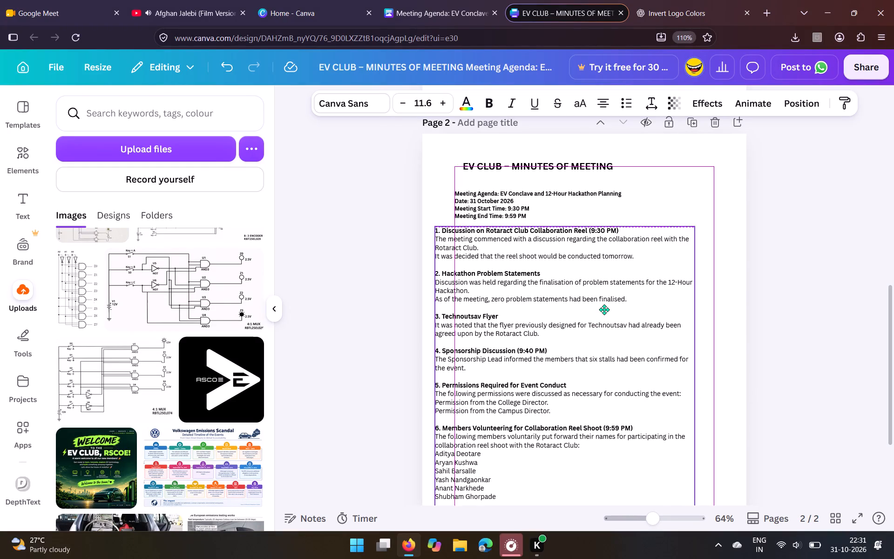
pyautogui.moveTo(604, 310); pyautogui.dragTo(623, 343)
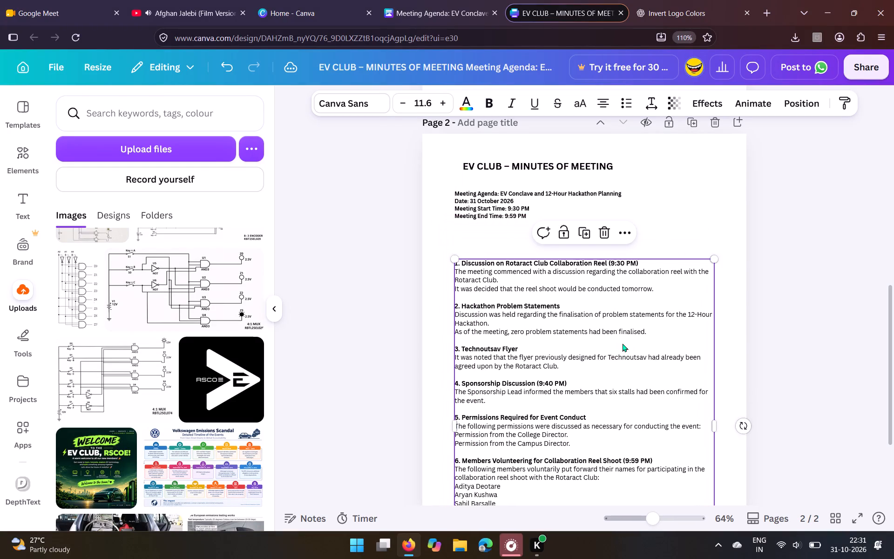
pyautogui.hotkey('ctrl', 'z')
# Insert the uploaded inverted RSCOE logo on page 2 and enlarge it to the full page width.
pyautogui.scroll(7, 207, 304)
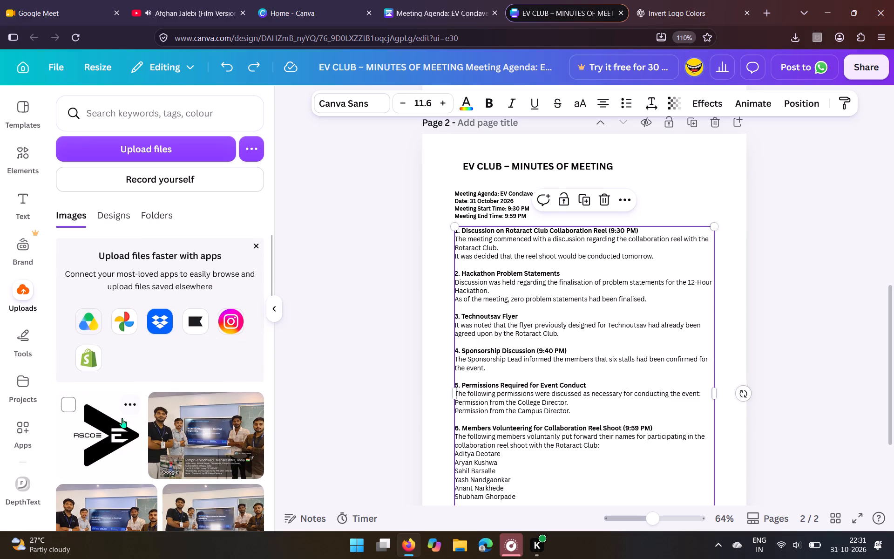
pyautogui.click(122, 418)
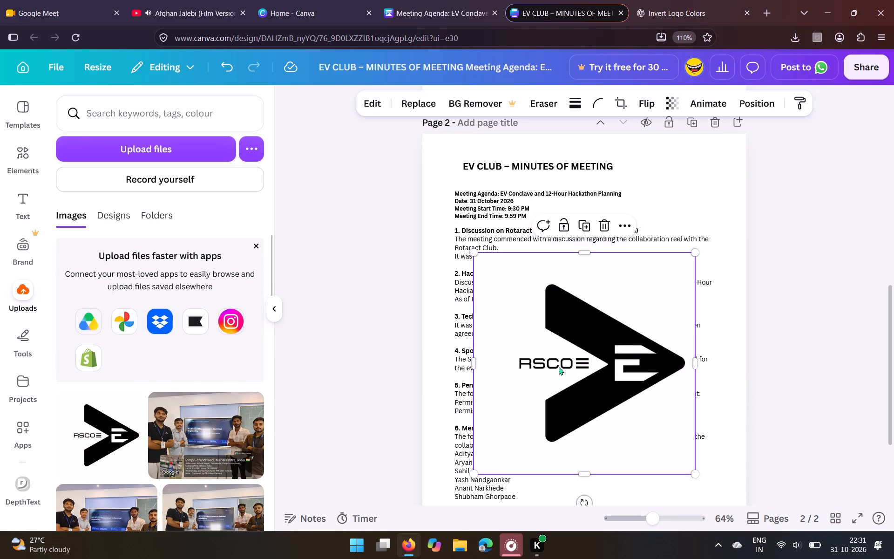
pyautogui.moveTo(559, 367); pyautogui.dragTo(505, 249)
pyautogui.moveTo(641, 355); pyautogui.dragTo(670, 391)
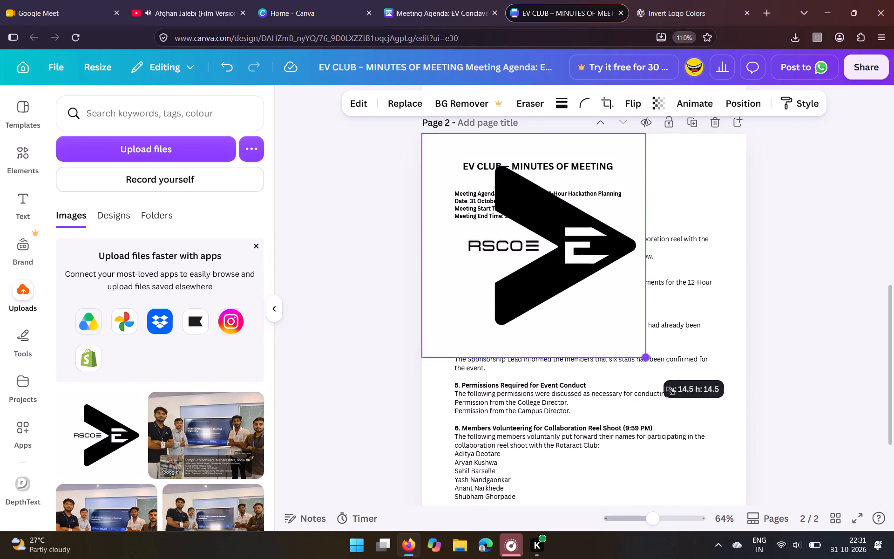
pyautogui.moveTo(670, 391); pyautogui.dragTo(740, 457)
# Position the enlarged logo over the minutes' body text, centred horizontally and just below the meeting date and time details.
pyautogui.moveTo(621, 321); pyautogui.dragTo(622, 392)
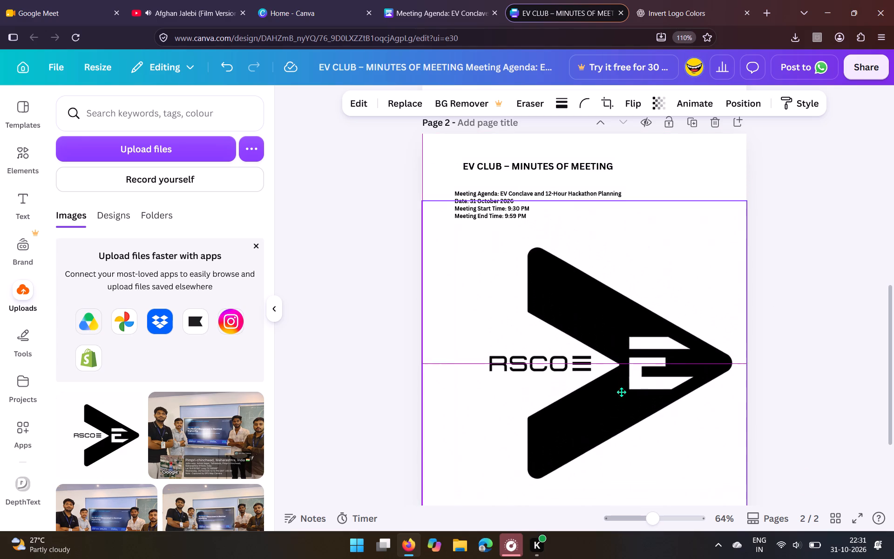
pyautogui.moveTo(622, 392); pyautogui.dragTo(621, 392)
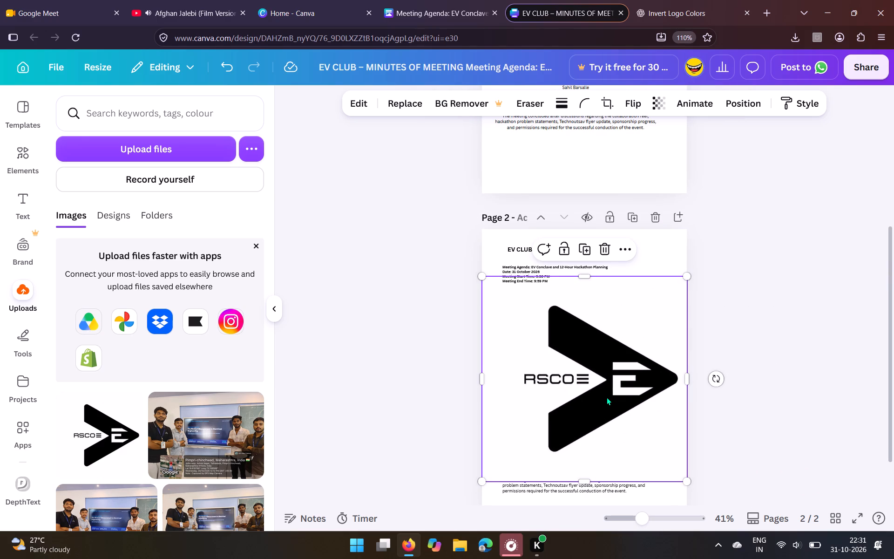
pyautogui.moveTo(607, 397); pyautogui.dragTo(609, 420)
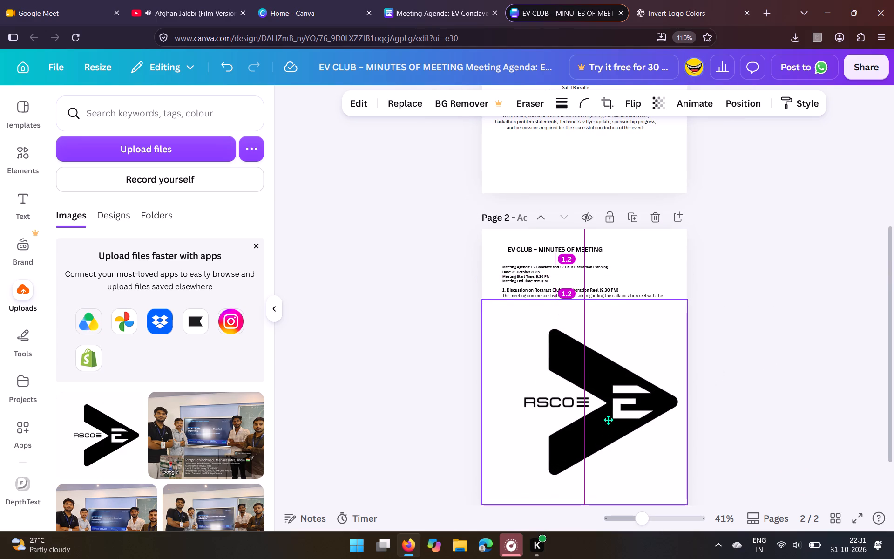
pyautogui.moveTo(609, 420); pyautogui.dragTo(610, 409)
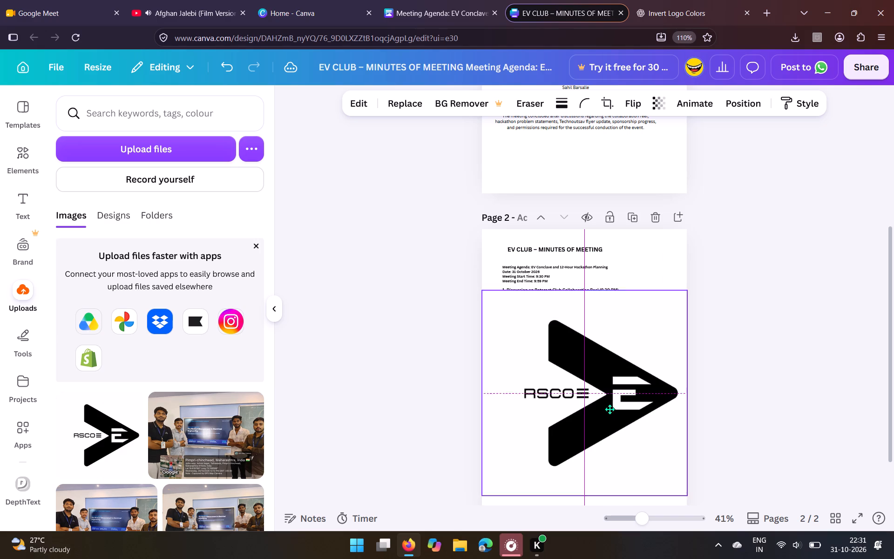
pyautogui.moveTo(610, 409); pyautogui.dragTo(610, 410)
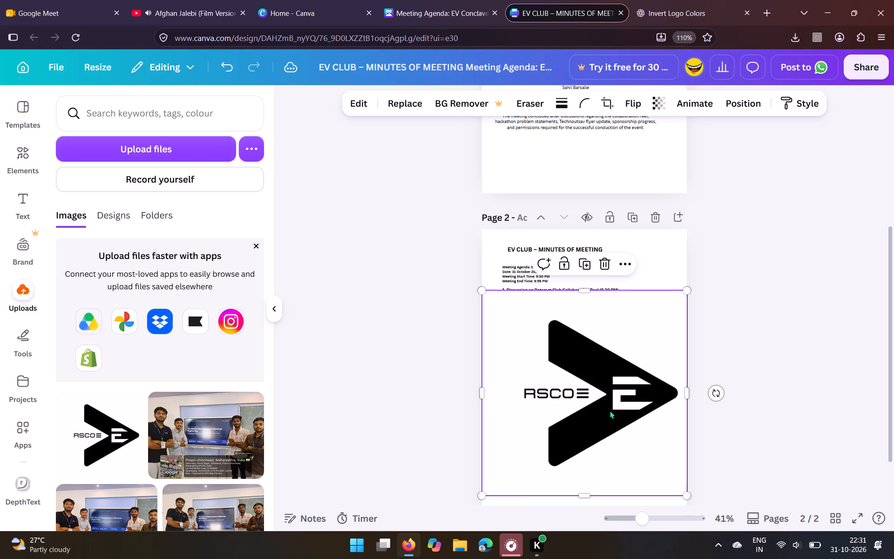
# Set the page 2 logo's transparency to 18 so it serves as a watermark, and deselect it.
pyautogui.click(662, 108)
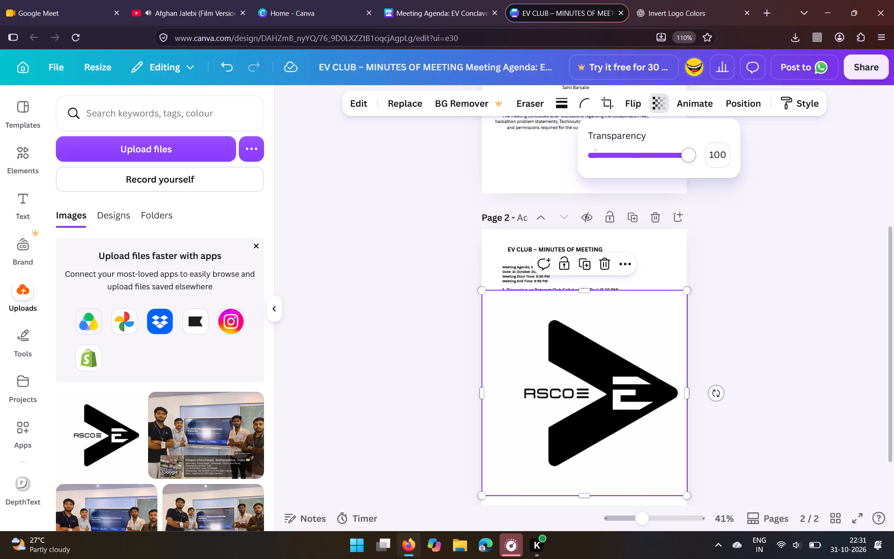
pyautogui.moveTo(689, 154); pyautogui.dragTo(621, 158)
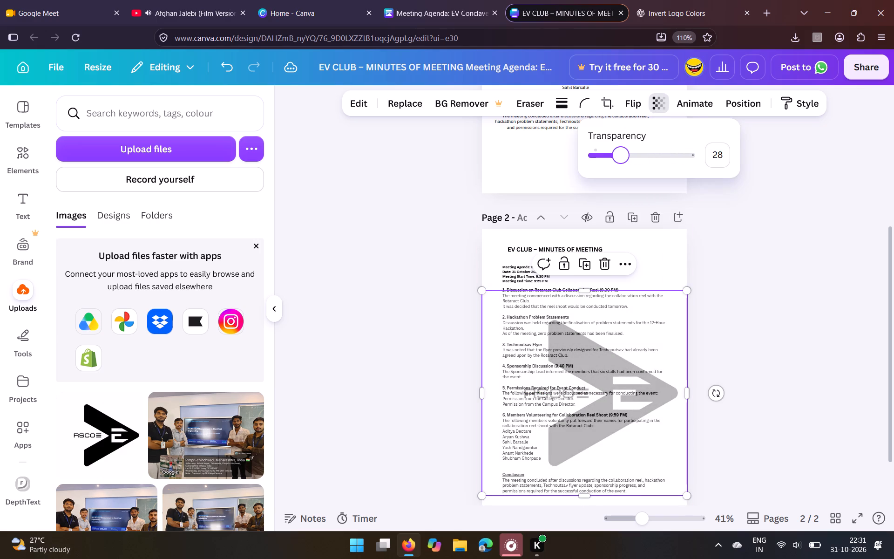
pyautogui.moveTo(621, 158); pyautogui.dragTo(611, 161)
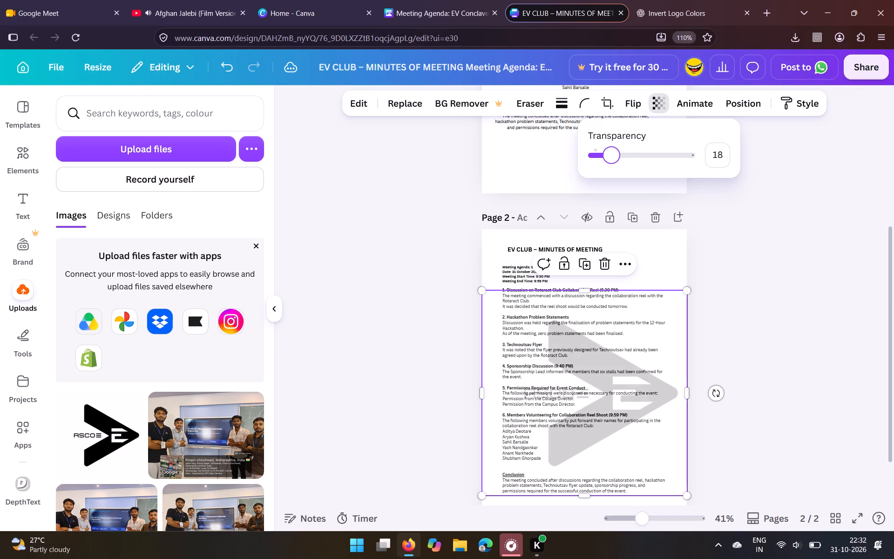
pyautogui.moveTo(611, 161); pyautogui.dragTo(611, 162)
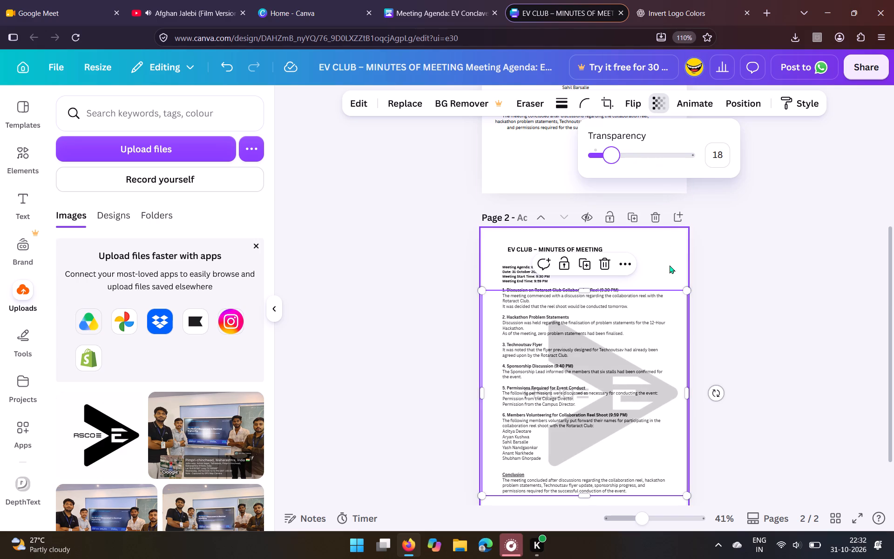
pyautogui.click(670, 265)
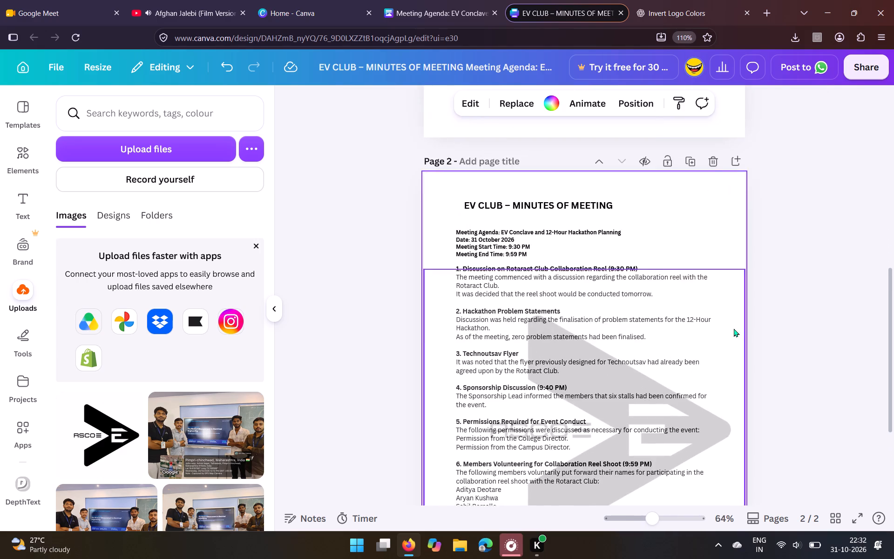
# Insert the uploaded RSCOE logo on page 2 a second time and shrink it to a little over a quarter of the page width.
pyautogui.scroll(-5, 734, 328)
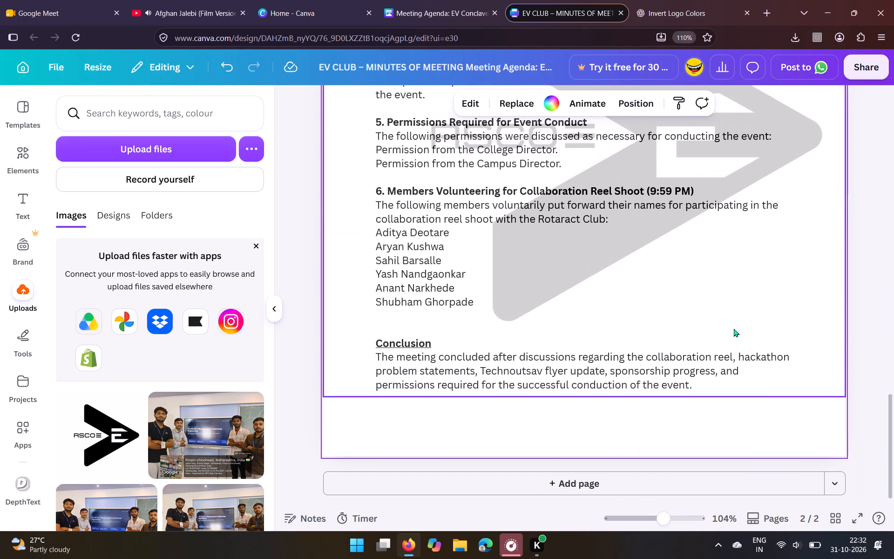
pyautogui.scroll(2, 853, 326)
pyautogui.scroll(1, 893, 277)
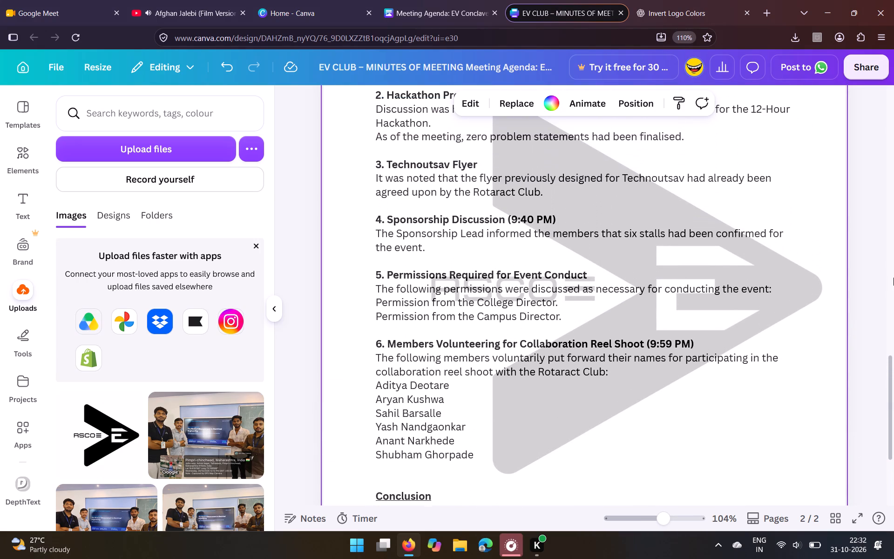
pyautogui.scroll(4, 893, 277)
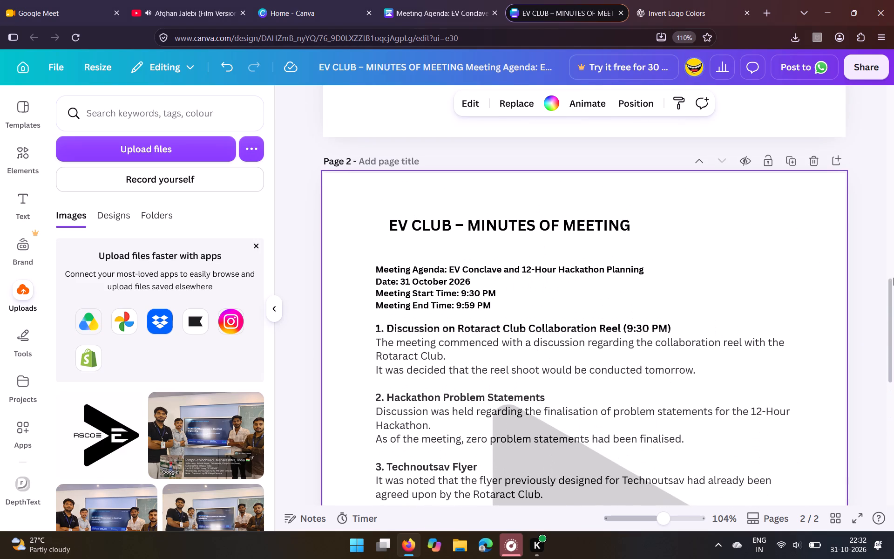
pyautogui.click(109, 428)
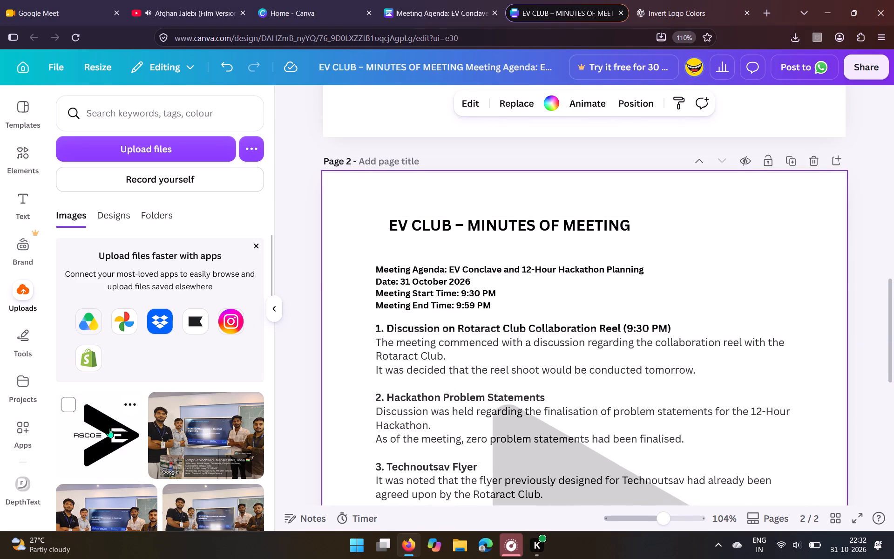
pyautogui.moveTo(325, 281); pyautogui.dragTo(357, 312)
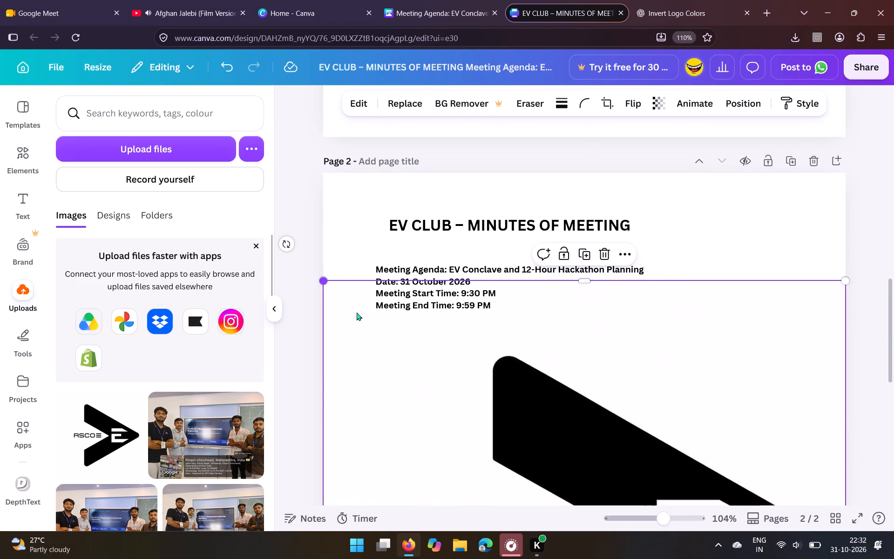
pyautogui.moveTo(357, 312); pyautogui.dragTo(542, 421)
pyautogui.scroll(-2, 542, 421)
pyautogui.moveTo(617, 421); pyautogui.dragTo(596, 403)
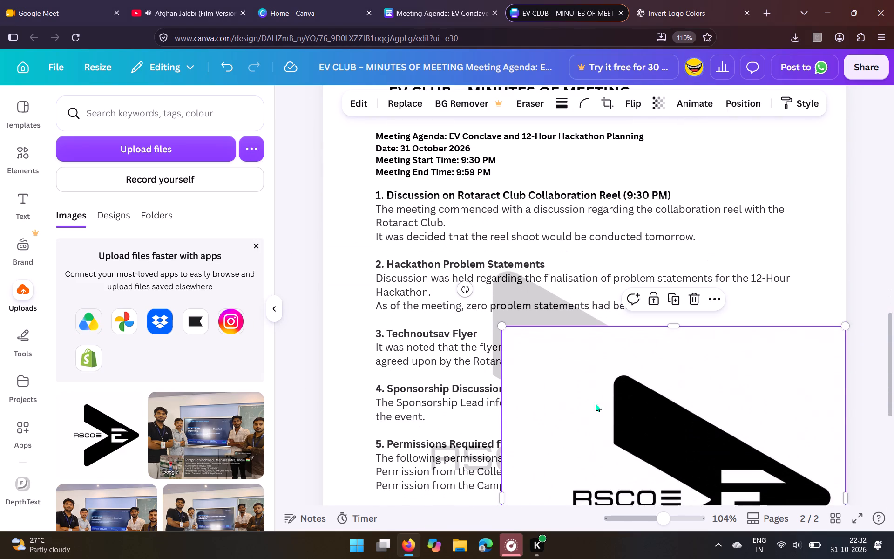
pyautogui.moveTo(596, 403); pyautogui.dragTo(455, 232)
pyautogui.moveTo(685, 480); pyautogui.dragTo(469, 307)
# Place the small logo in page 2's top-left corner and reduce it to about one fifth of the page width.
pyautogui.scroll(2, 298, 192)
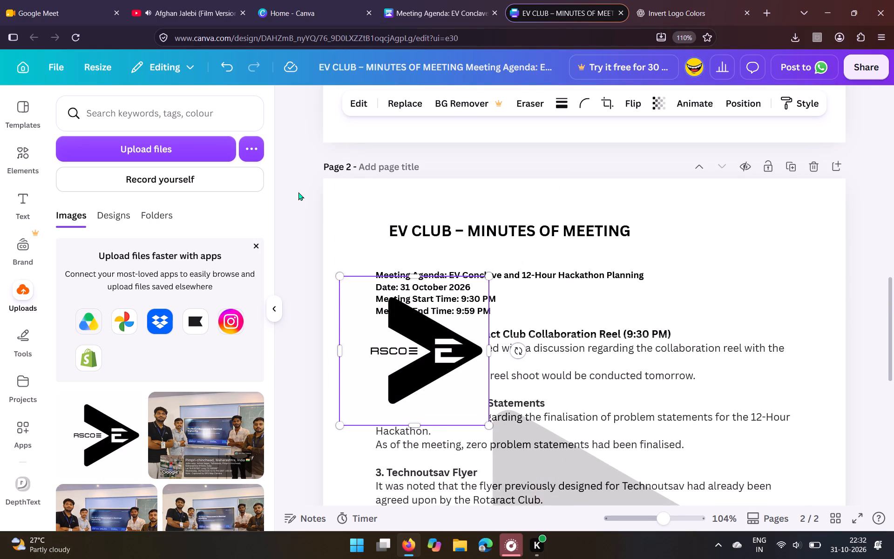
pyautogui.click(394, 300)
pyautogui.click(359, 316)
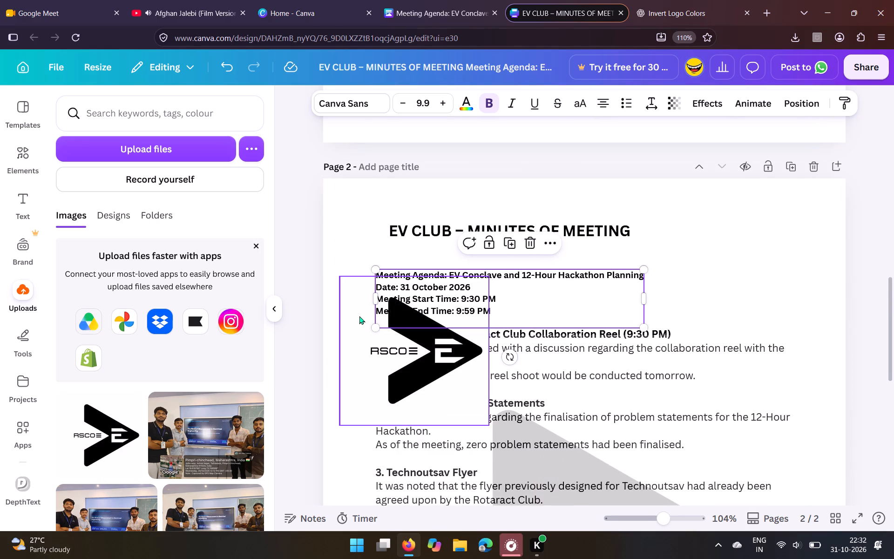
pyautogui.moveTo(359, 316); pyautogui.dragTo(308, 198)
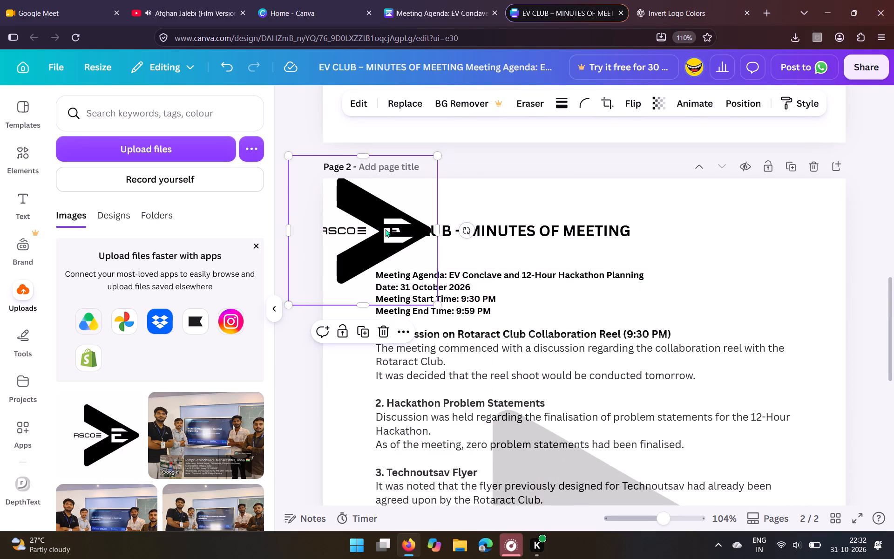
pyautogui.moveTo(386, 229); pyautogui.dragTo(404, 229)
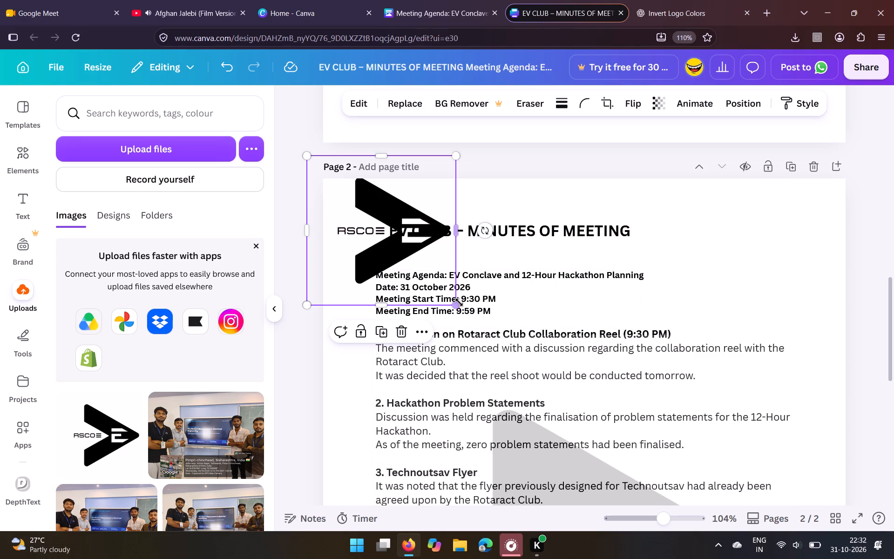
pyautogui.moveTo(460, 303); pyautogui.dragTo(413, 260)
pyautogui.moveTo(364, 200); pyautogui.dragTo(364, 205)
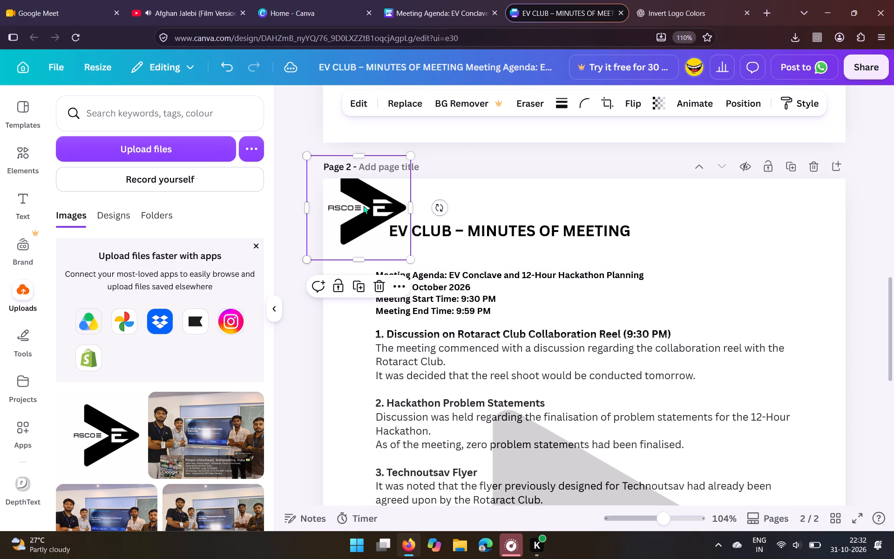
pyautogui.moveTo(364, 205); pyautogui.dragTo(377, 220)
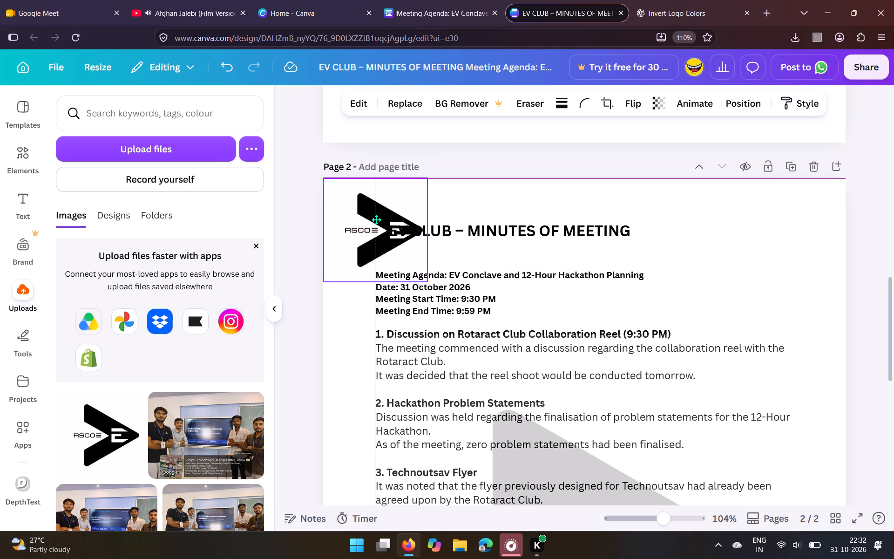
pyautogui.moveTo(377, 220); pyautogui.dragTo(372, 216)
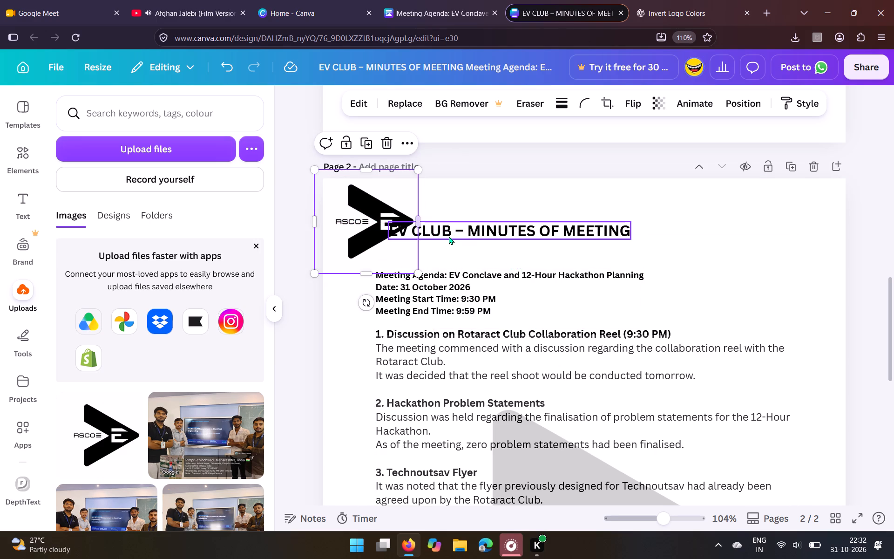
# Move the "EV CLUB – MINUTES OF MEETING" heading just right of the small logo, vertically centred on it with a small gap.
pyautogui.moveTo(455, 226); pyautogui.dragTo(485, 219)
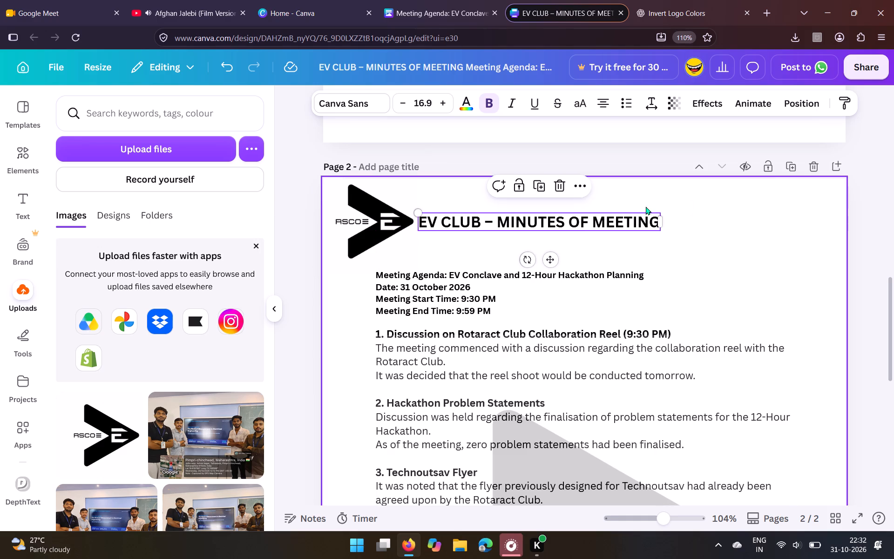
pyautogui.click(698, 203)
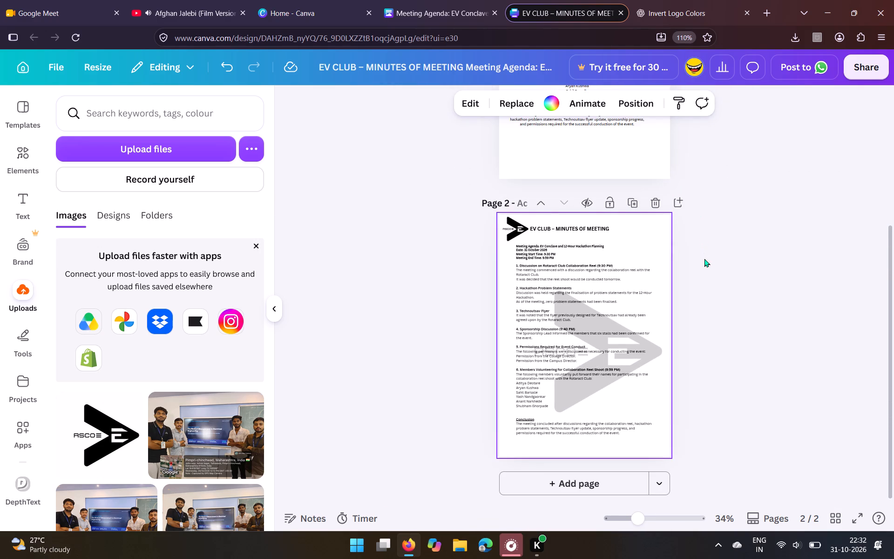
pyautogui.moveTo(576, 224); pyautogui.dragTo(578, 223)
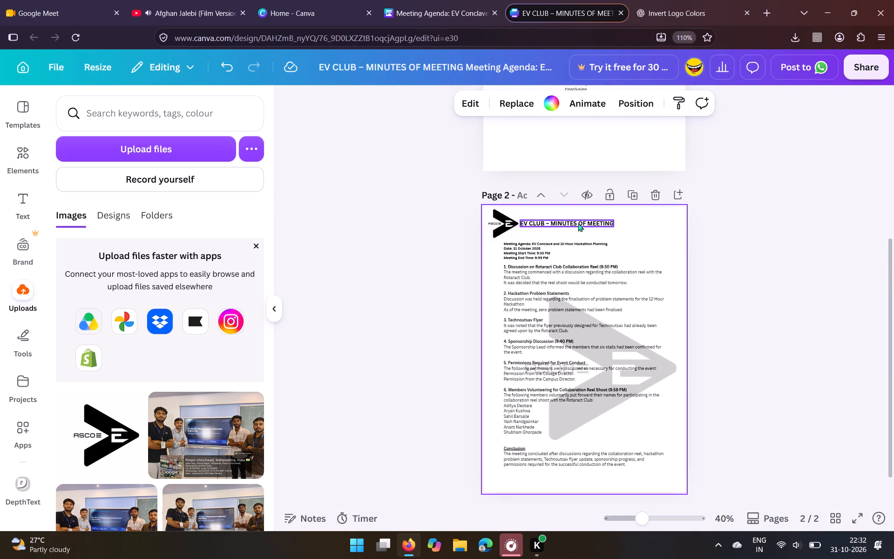
pyautogui.moveTo(578, 223); pyautogui.dragTo(580, 222)
pyautogui.click(819, 235)
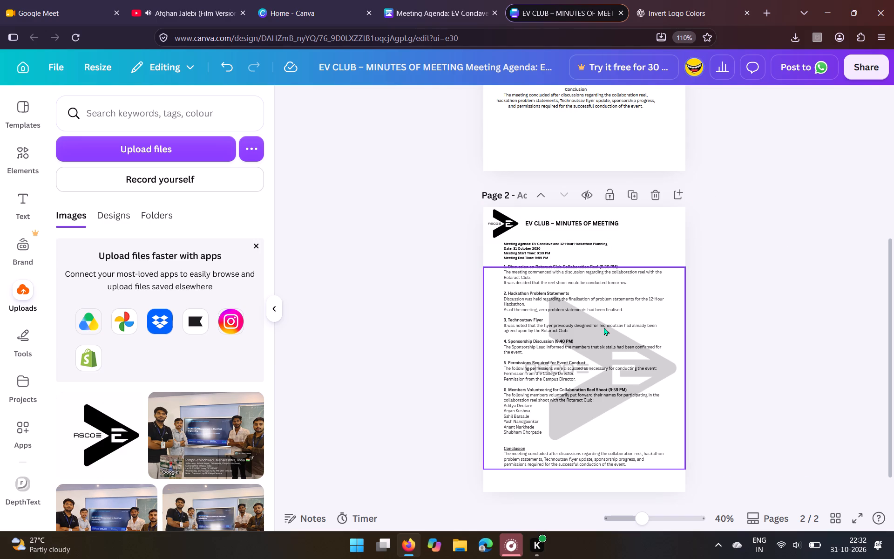
# Delete page 1, which holds the older centre-aligned version of the minutes.
pyautogui.scroll(-1, 604, 327)
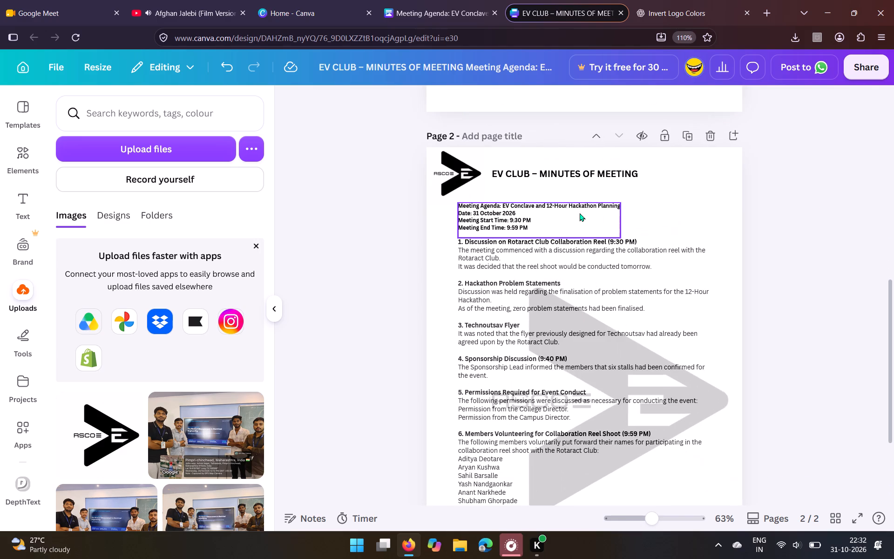
pyautogui.scroll(1, 580, 213)
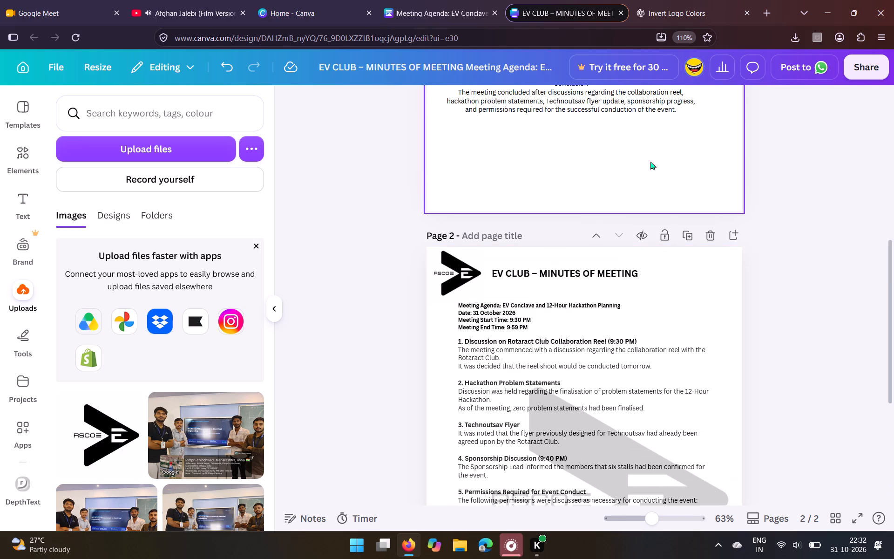
pyautogui.click(650, 161)
pyautogui.press('Delete')
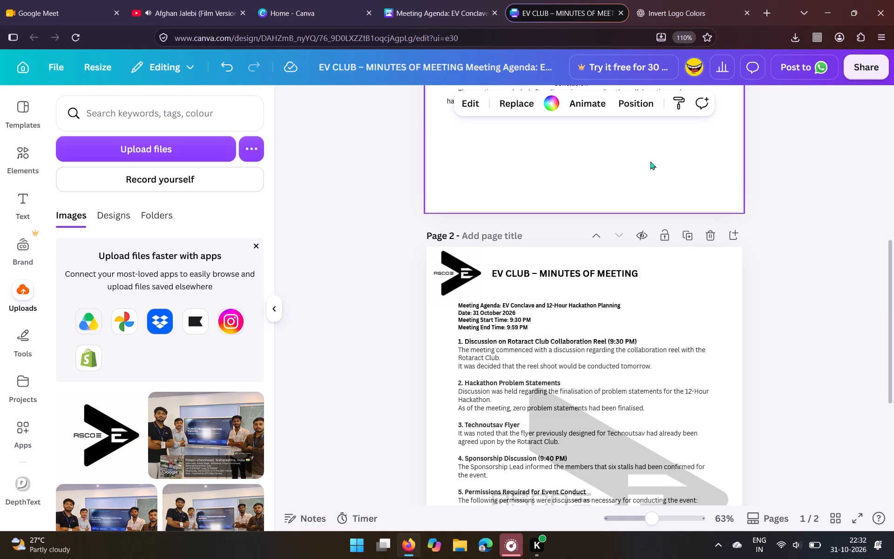
pyautogui.scroll(5, 650, 161)
pyautogui.click(711, 128)
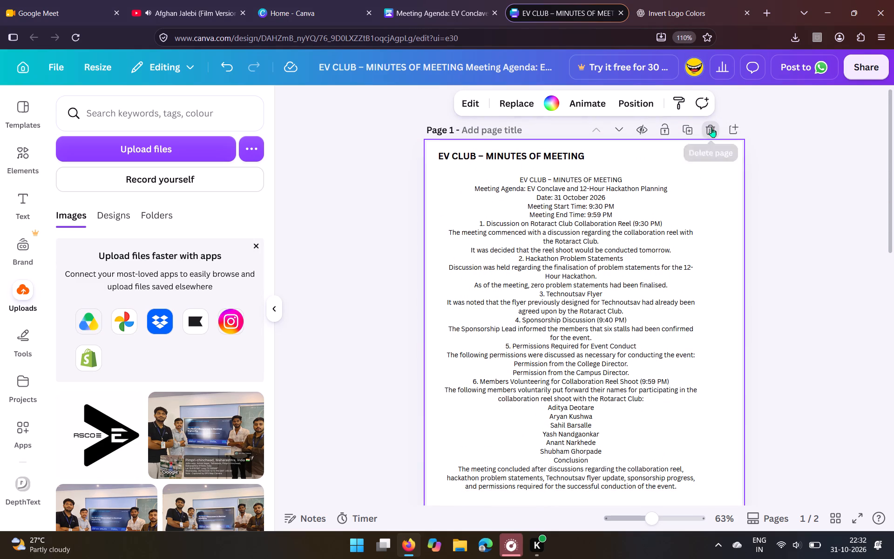
pyautogui.scroll(-4, 613, 325)
pyautogui.scroll(2, 613, 325)
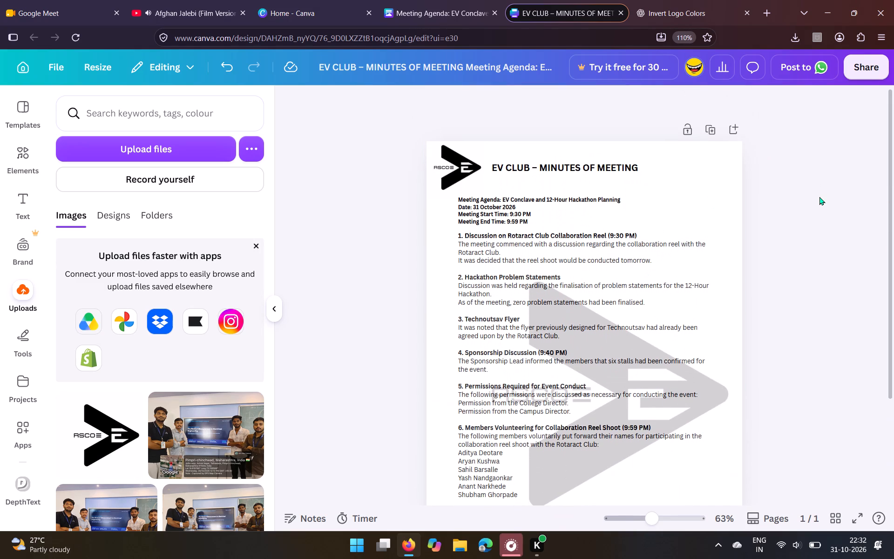
# Send the large watermark logo backward so it sits behind the minutes' text, and deselect it.
pyautogui.click(711, 257)
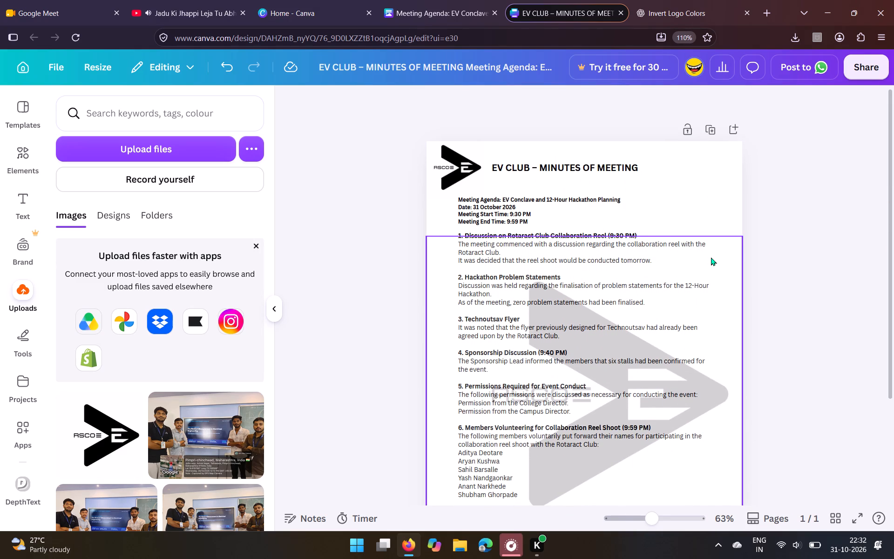
pyautogui.click(627, 212)
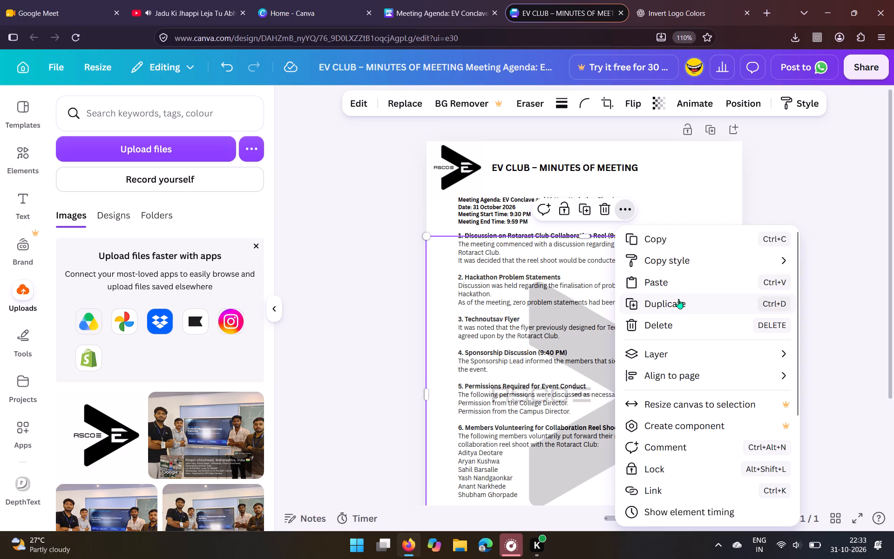
pyautogui.scroll(-1, 681, 367)
pyautogui.scroll(-1, 684, 327)
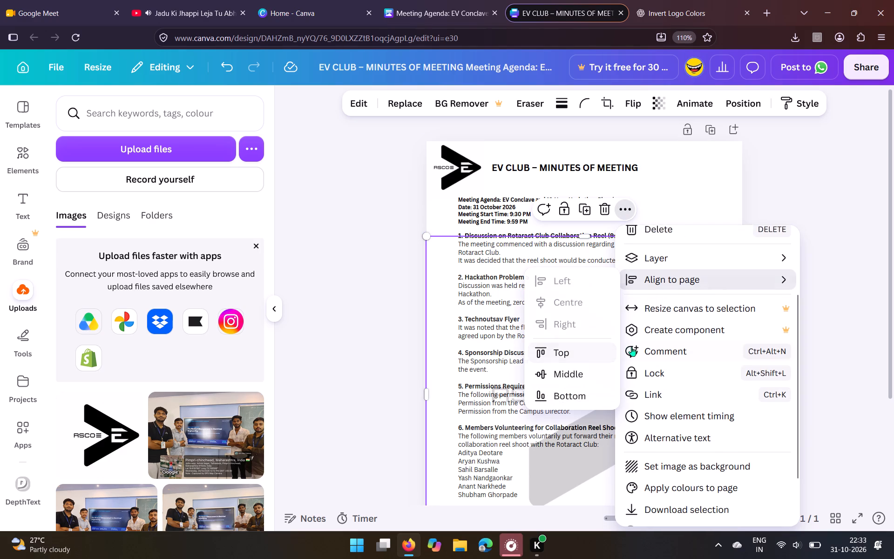
pyautogui.scroll(-1, 670, 369)
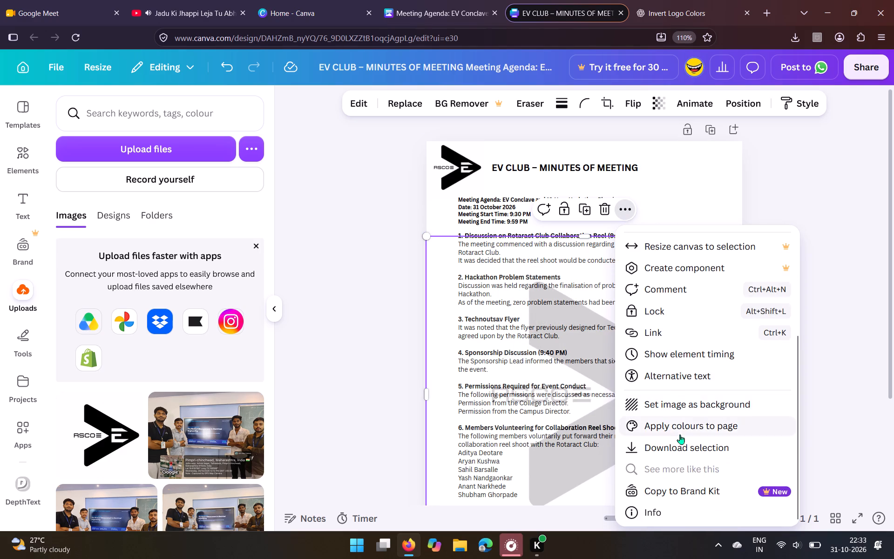
pyautogui.scroll(1, 684, 341)
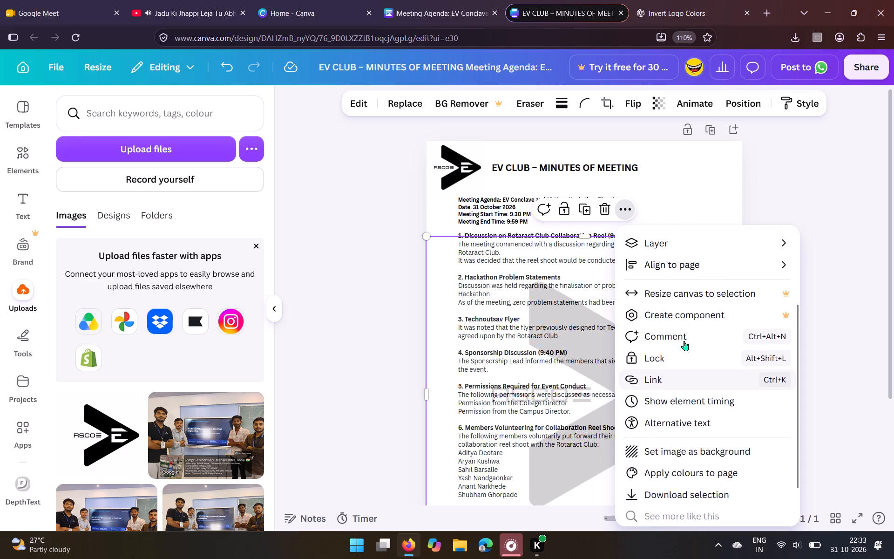
pyautogui.scroll(2, 684, 341)
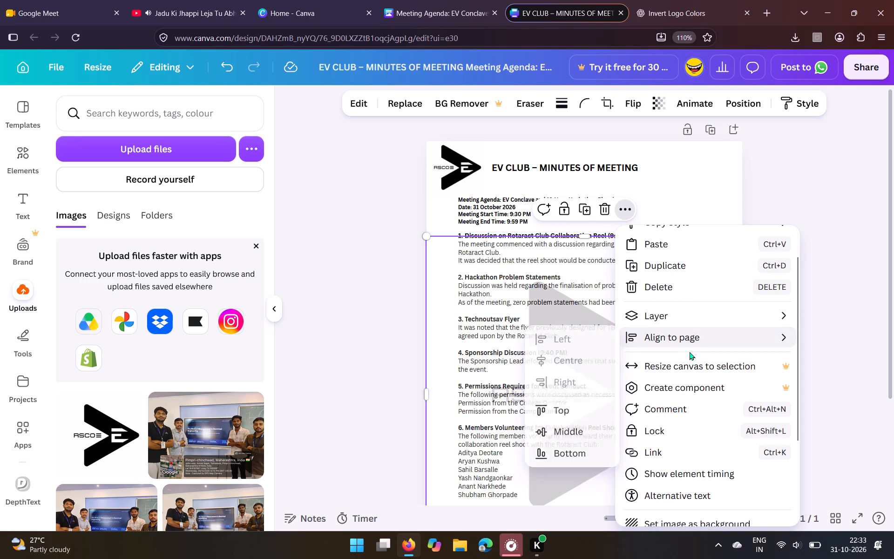
pyautogui.scroll(-1, 690, 352)
pyautogui.scroll(-1, 721, 372)
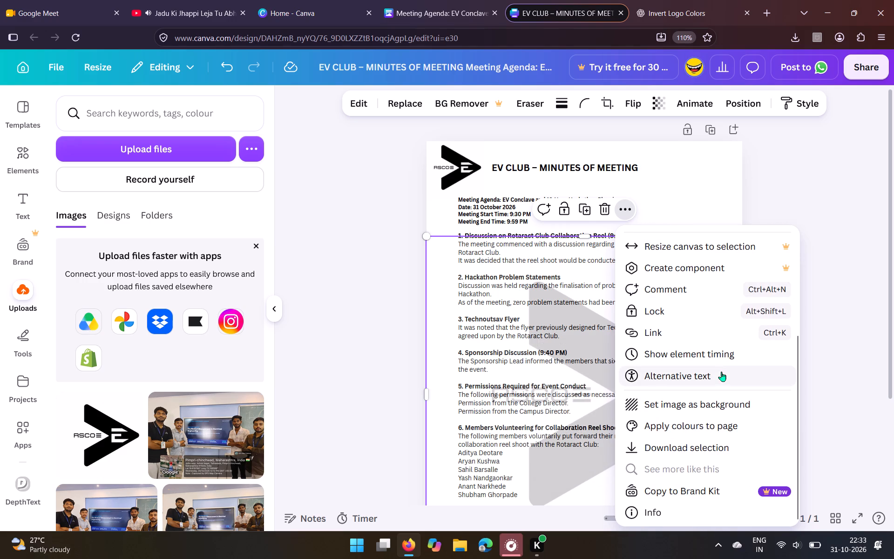
pyautogui.scroll(1, 705, 438)
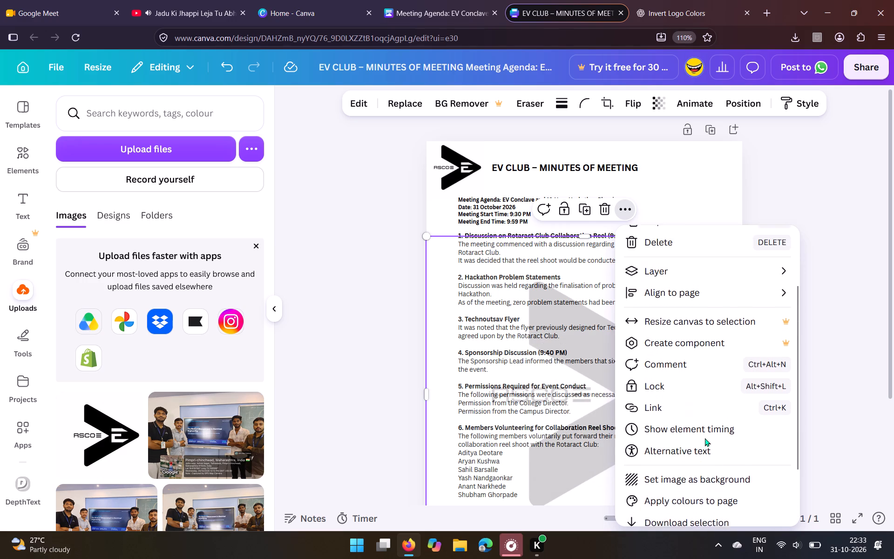
pyautogui.scroll(2, 705, 438)
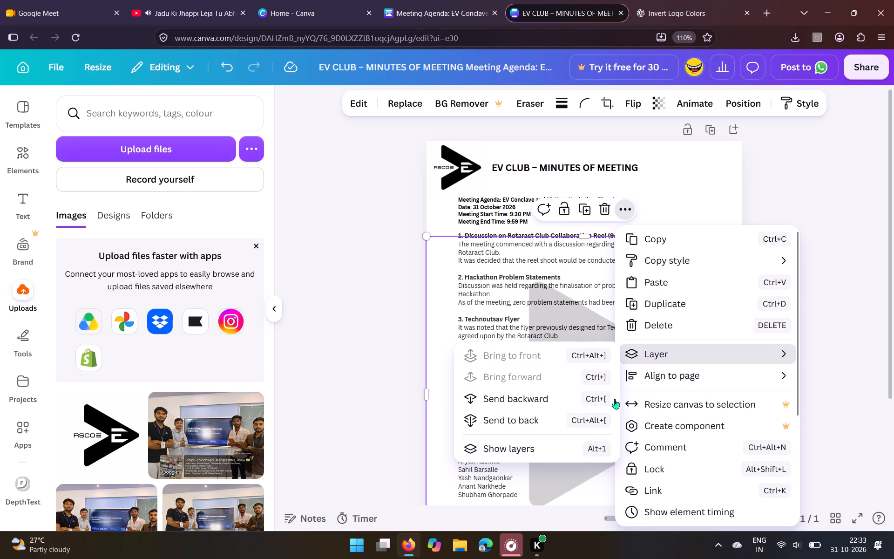
pyautogui.click(549, 403)
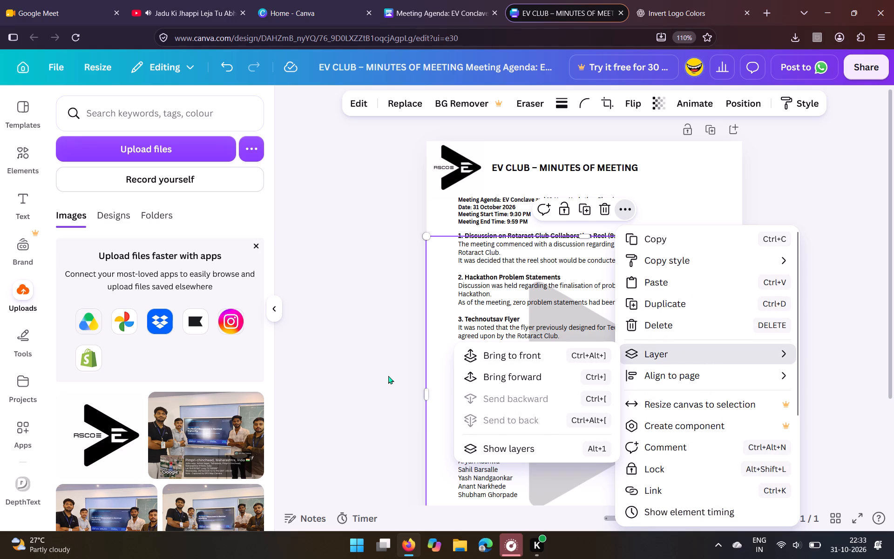
pyautogui.click(388, 375)
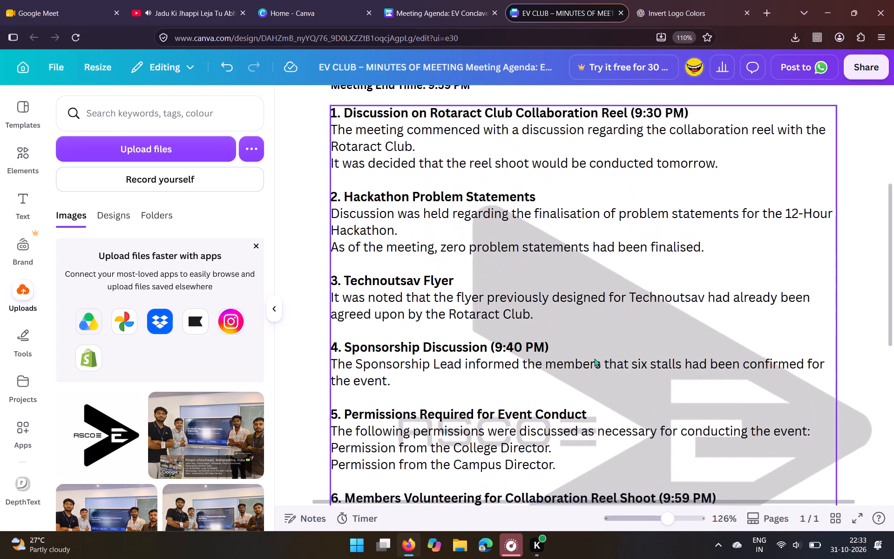
pyautogui.click(421, 300)
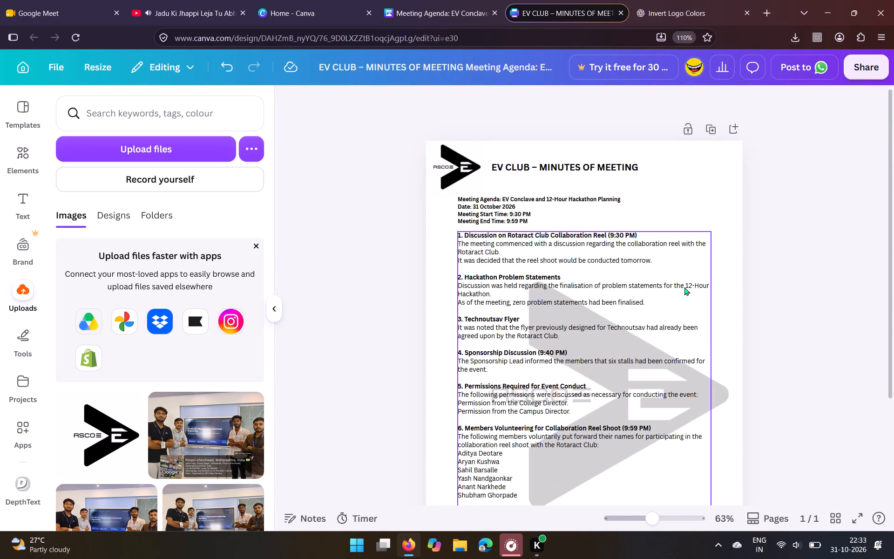
# Download the one-page minutes design as a PDF with the Digital preset.
pyautogui.click(861, 68)
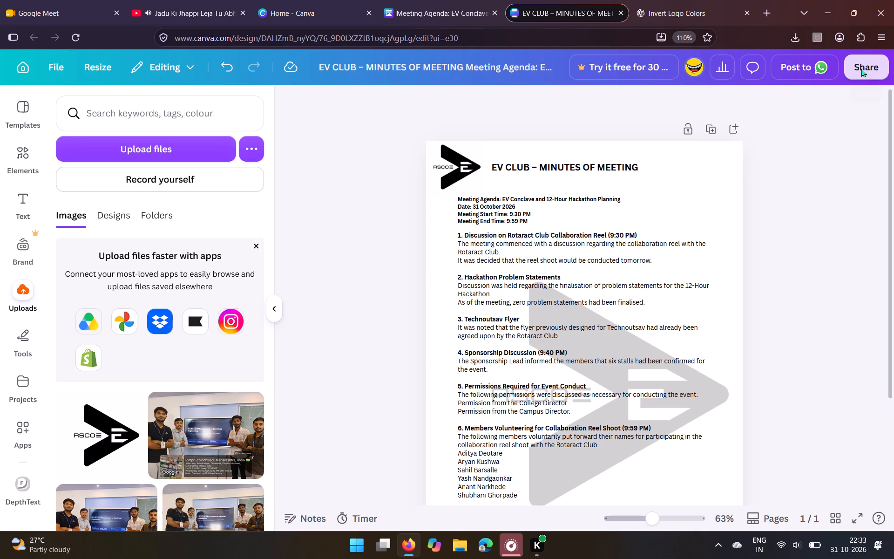
pyautogui.click(665, 356)
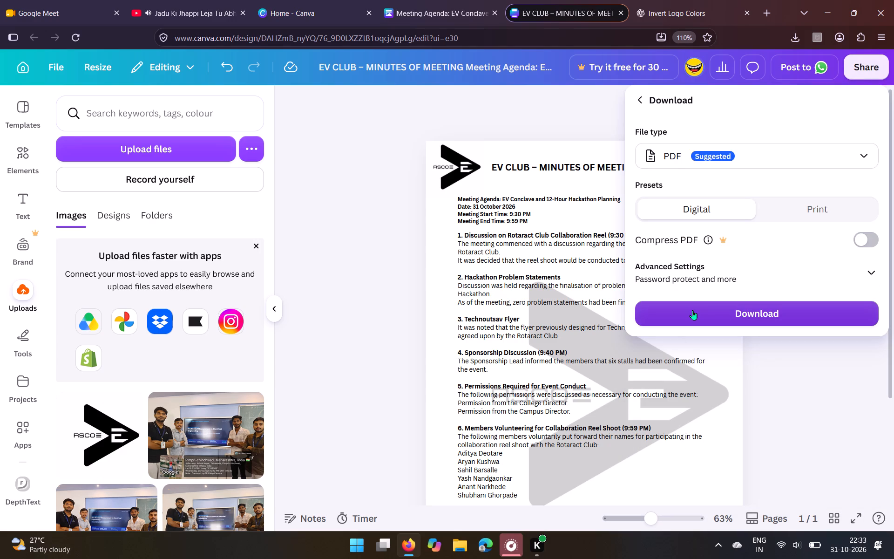
pyautogui.click(692, 310)
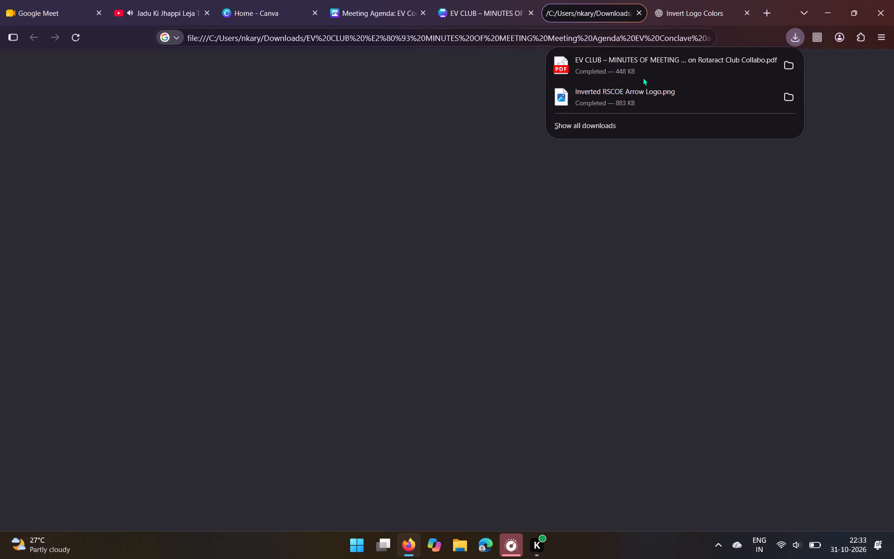
# Show the downloaded minutes PDF in its Downloads folder in File Explorer and open it to check the exported page.
pyautogui.click(793, 71)
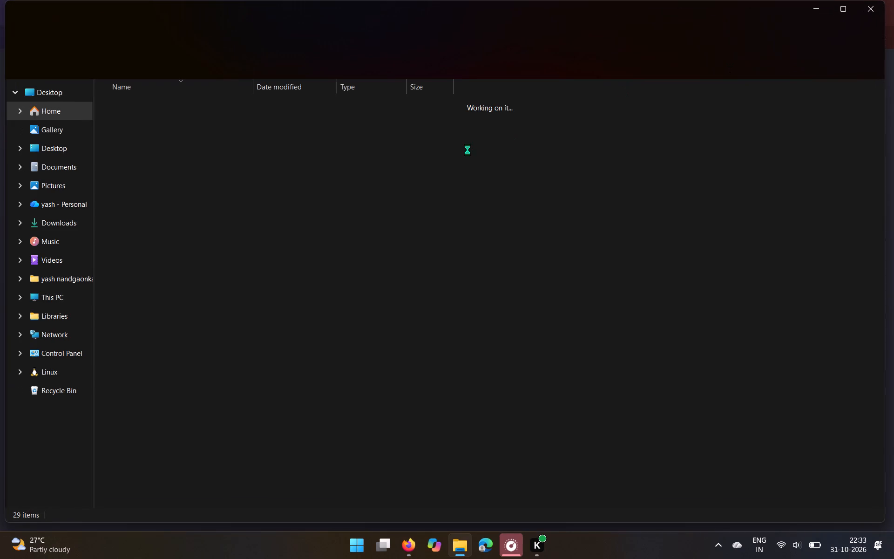
pyautogui.doubleClick(201, 132)
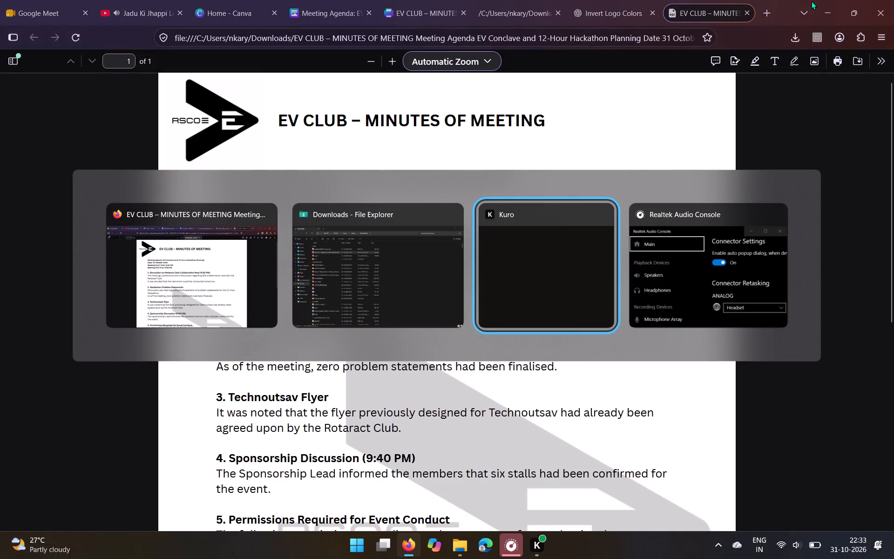
# Replace the long file name of the downloaded minutes PDF with "MOM" and remove its middle letter.
pyautogui.press('F2')
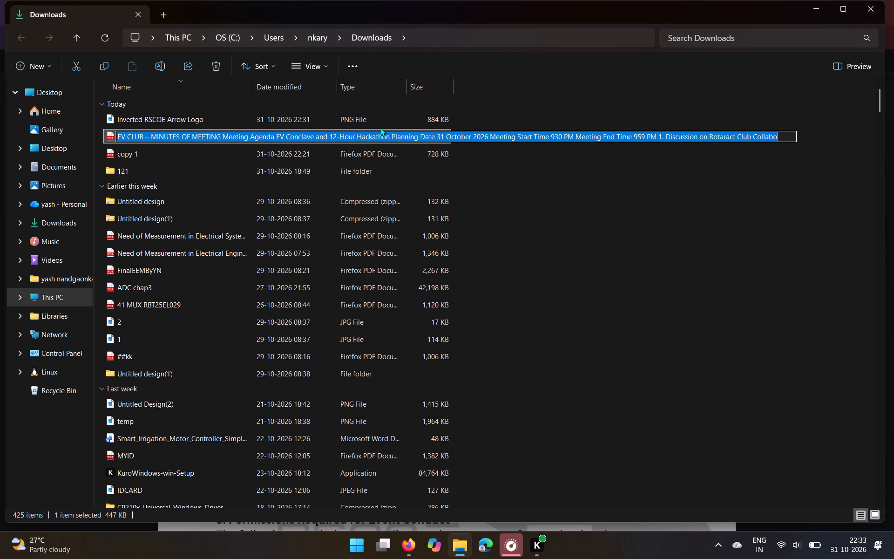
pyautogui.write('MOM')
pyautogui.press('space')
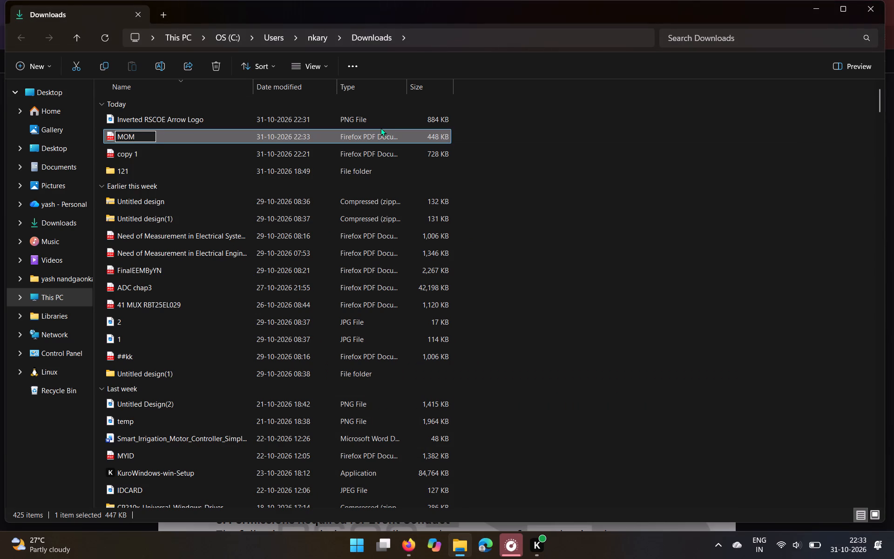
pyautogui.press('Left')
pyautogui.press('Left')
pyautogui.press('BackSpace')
# Complete the downloaded minutes PDF's file name as "Ev club MoM 31-10-2026".
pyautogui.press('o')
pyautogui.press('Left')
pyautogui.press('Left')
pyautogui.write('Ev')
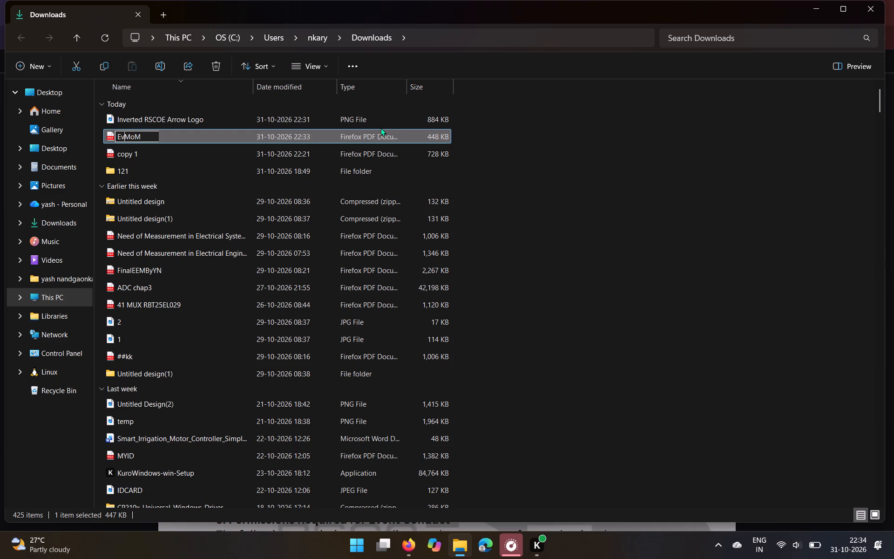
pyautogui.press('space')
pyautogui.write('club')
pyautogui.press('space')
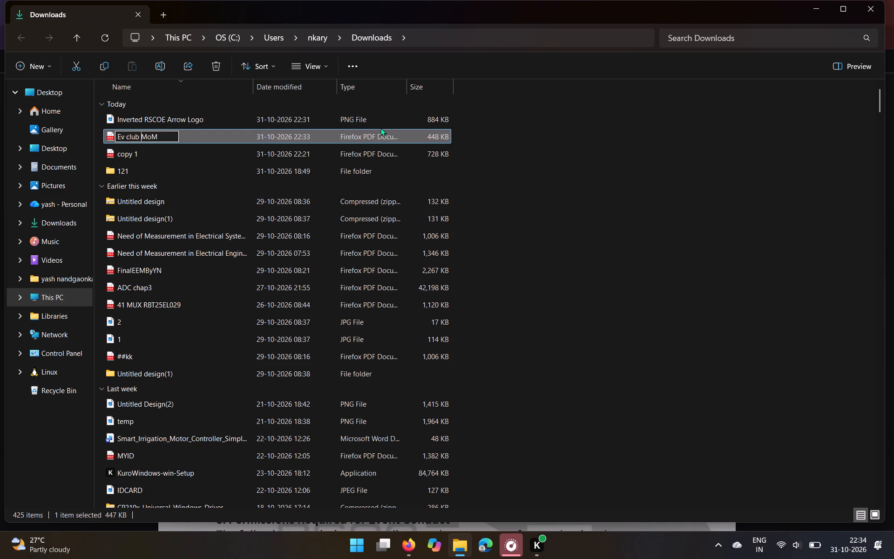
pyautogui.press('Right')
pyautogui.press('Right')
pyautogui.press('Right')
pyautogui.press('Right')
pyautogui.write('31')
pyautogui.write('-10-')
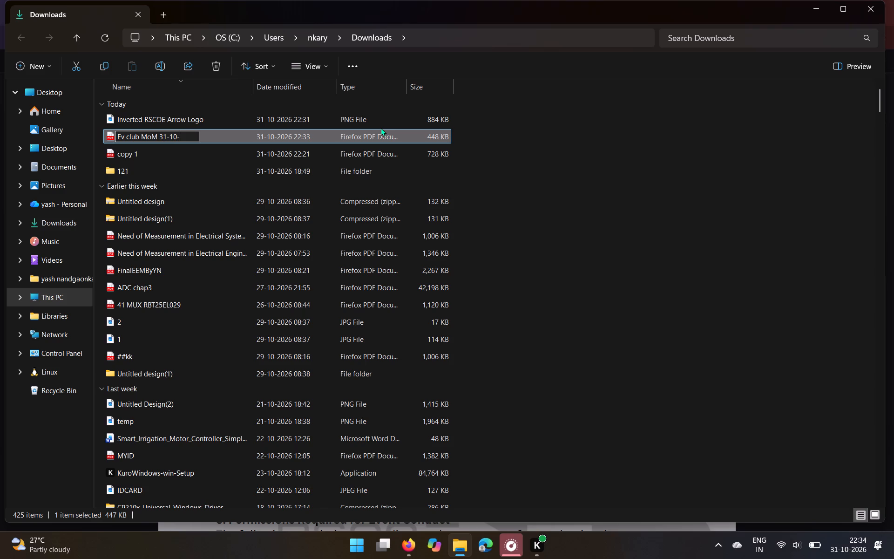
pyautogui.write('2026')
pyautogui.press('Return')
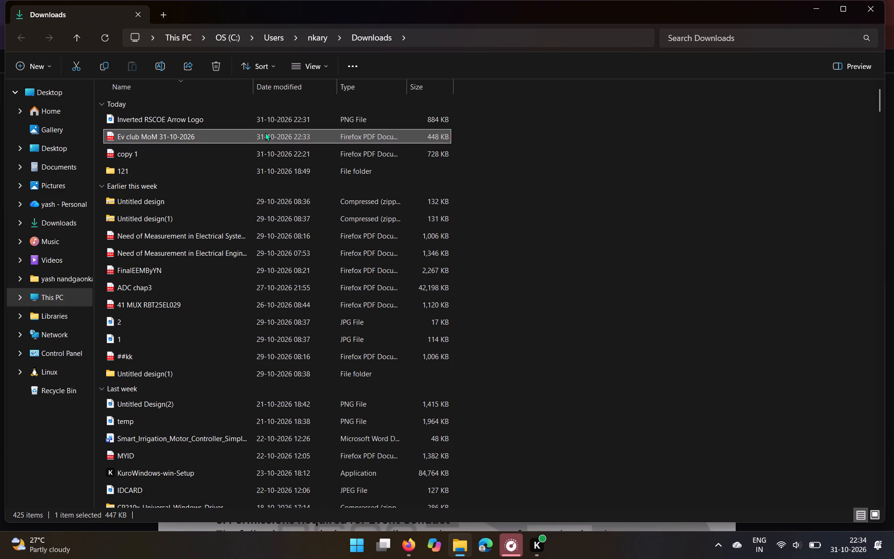
# Copy the renamed minutes PDF file to the clipboard.
pyautogui.rightClick(265, 132)
pyautogui.rightClick(288, 134)
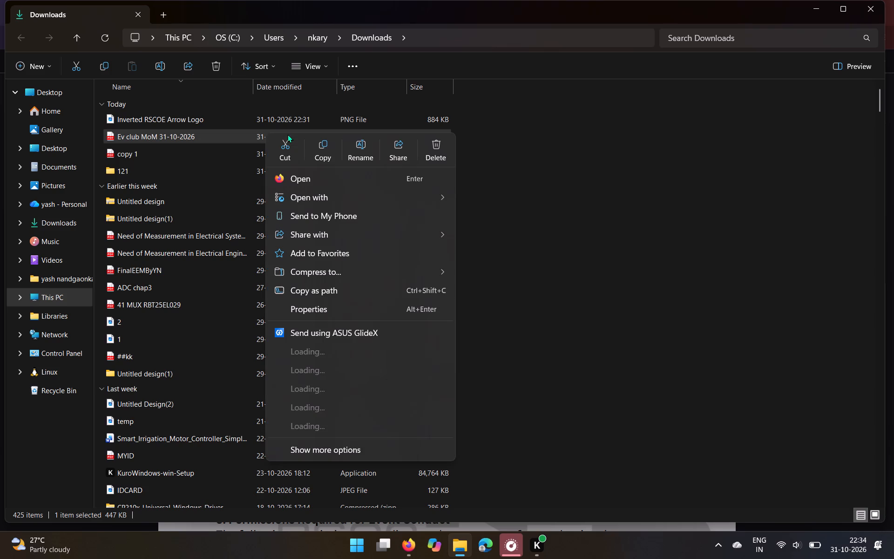
pyautogui.click(312, 149)
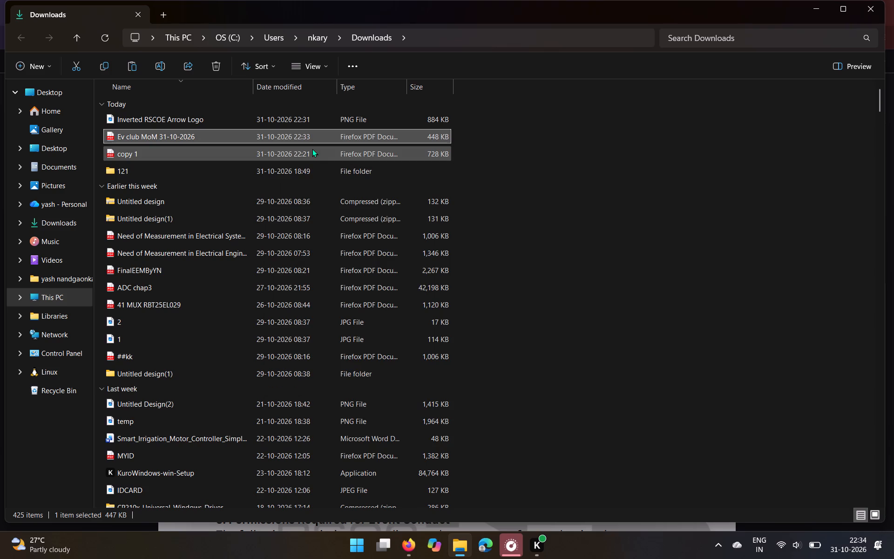
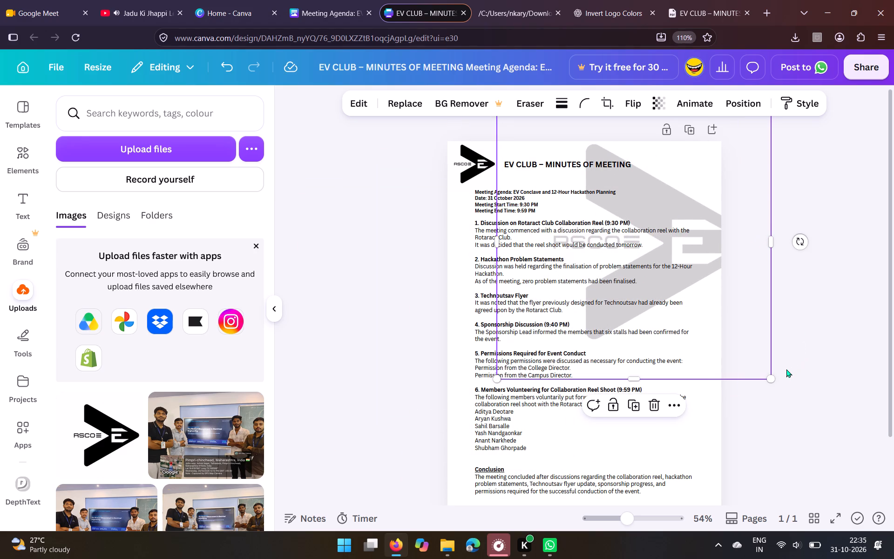
# Shrink the watermark logo to about 11 by 11 and place it behind the right half of sections 1 to 3.
pyautogui.moveTo(778, 381); pyautogui.dragTo(773, 381)
pyautogui.moveTo(773, 381); pyautogui.dragTo(704, 287)
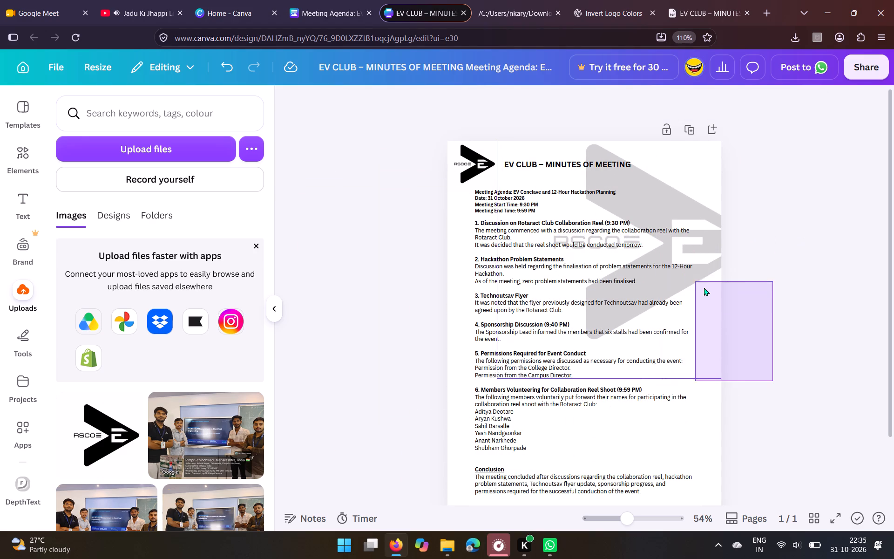
pyautogui.moveTo(704, 287); pyautogui.dragTo(736, 317)
pyautogui.click(716, 318)
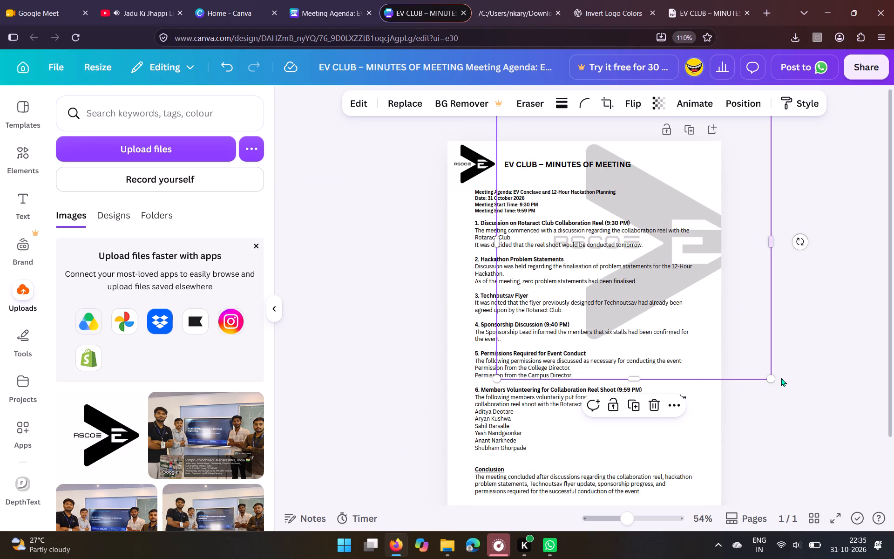
pyautogui.moveTo(772, 381); pyautogui.dragTo(655, 237)
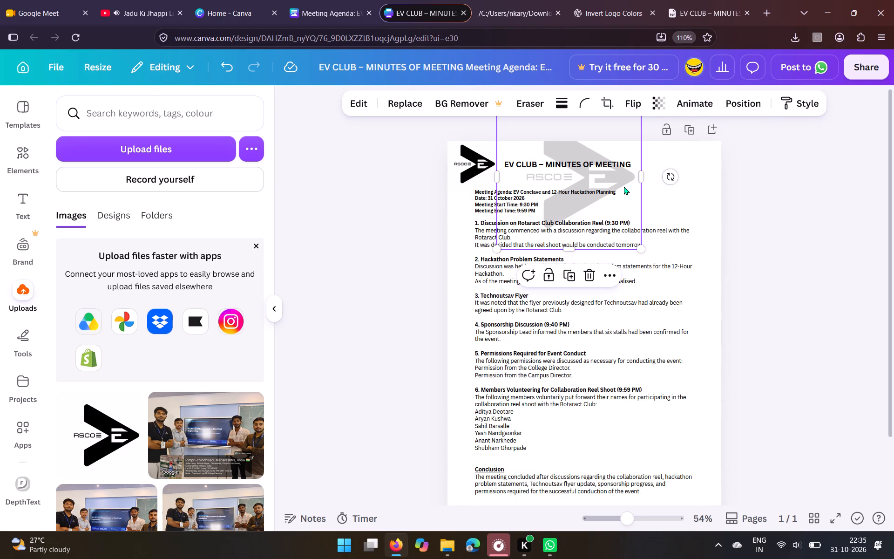
pyautogui.moveTo(624, 186); pyautogui.dragTo(684, 248)
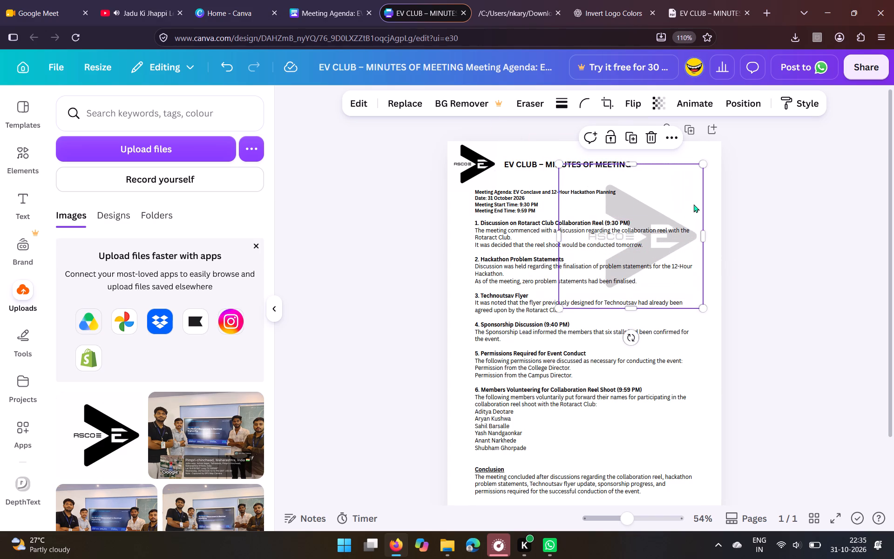
# Crop the empty left side of the watermark logo to a width of about 9.6.
pyautogui.moveTo(560, 241); pyautogui.dragTo(582, 240)
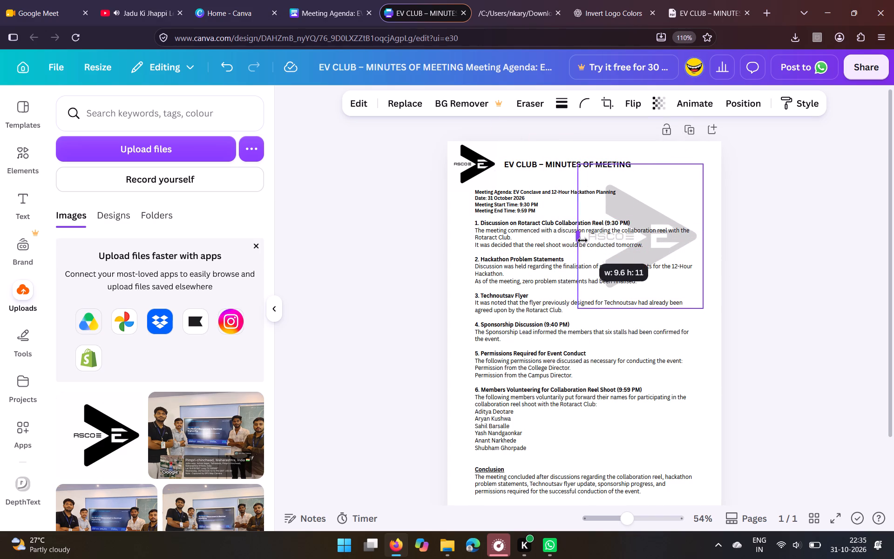
# Crop the faded watermark logo's frame tightly around the artwork, trimming its left, bottom and top edges to about 9.1 wide.
pyautogui.moveTo(582, 240); pyautogui.dragTo(585, 241)
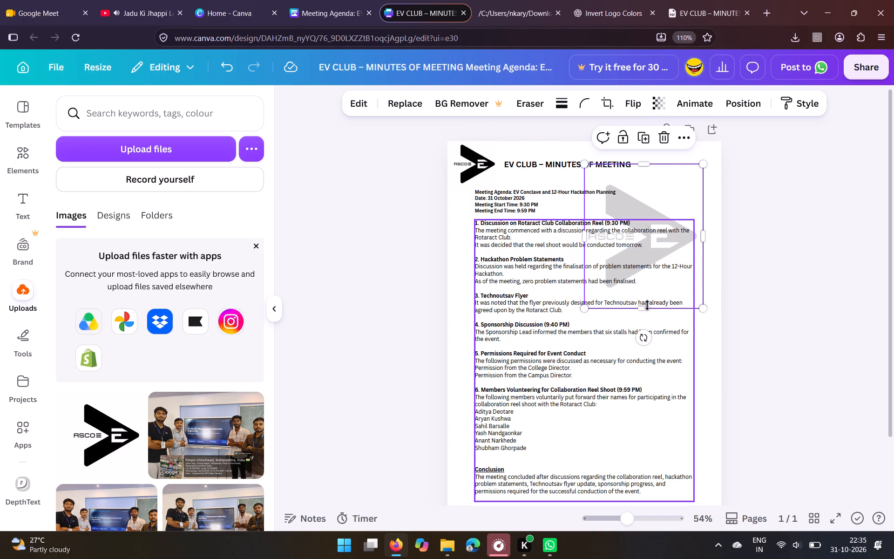
pyautogui.moveTo(644, 308); pyautogui.dragTo(644, 290)
pyautogui.moveTo(644, 166); pyautogui.dragTo(646, 177)
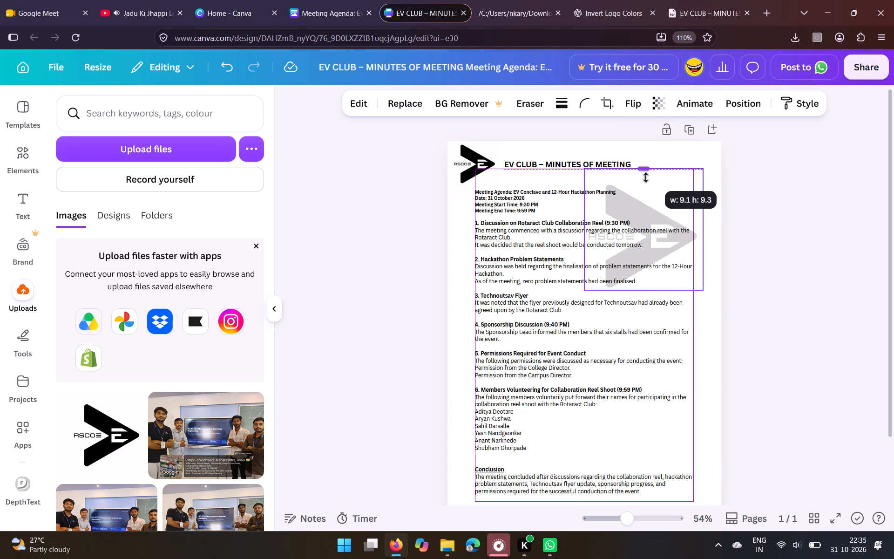
pyautogui.moveTo(646, 177); pyautogui.dragTo(647, 183)
pyautogui.click(750, 231)
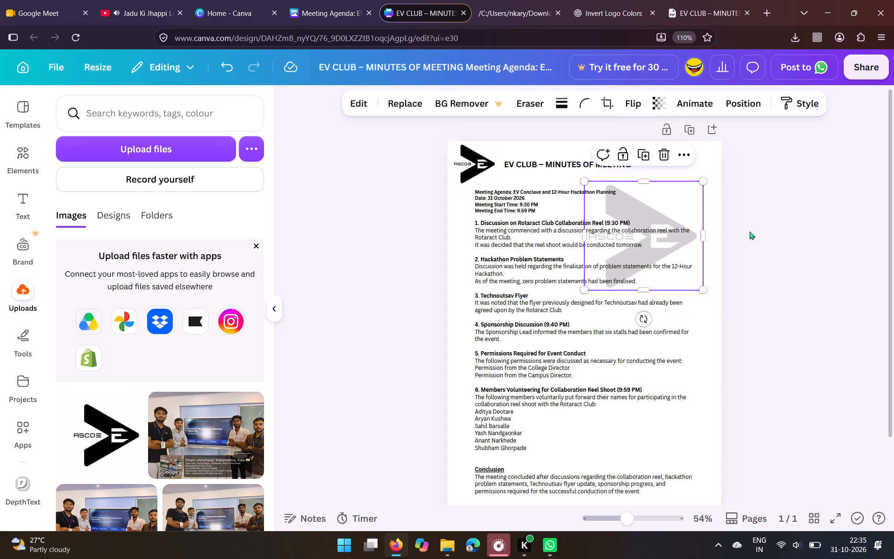
# Move the cropped watermark logo to the centre of the page and enlarge it proportionally to nearly the width of the minutes' text.
pyautogui.moveTo(666, 207); pyautogui.dragTo(577, 265)
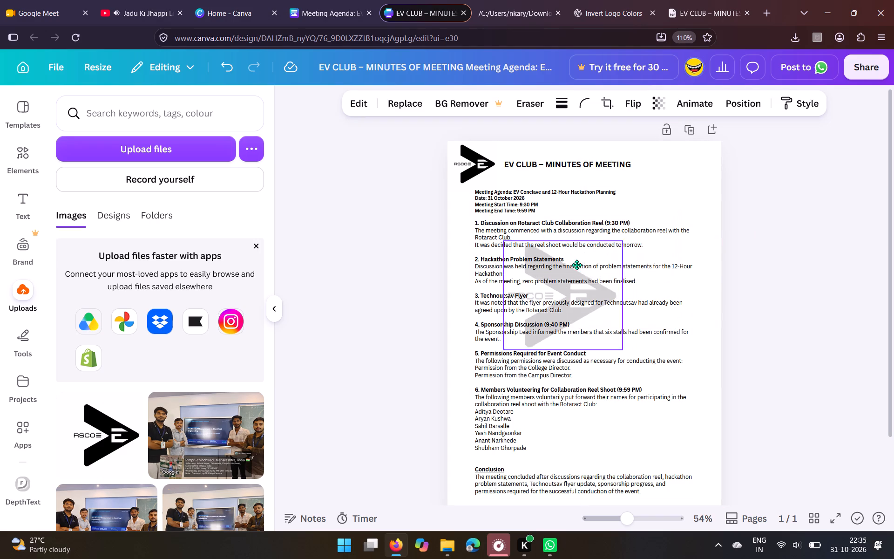
pyautogui.moveTo(577, 265); pyautogui.dragTo(609, 306)
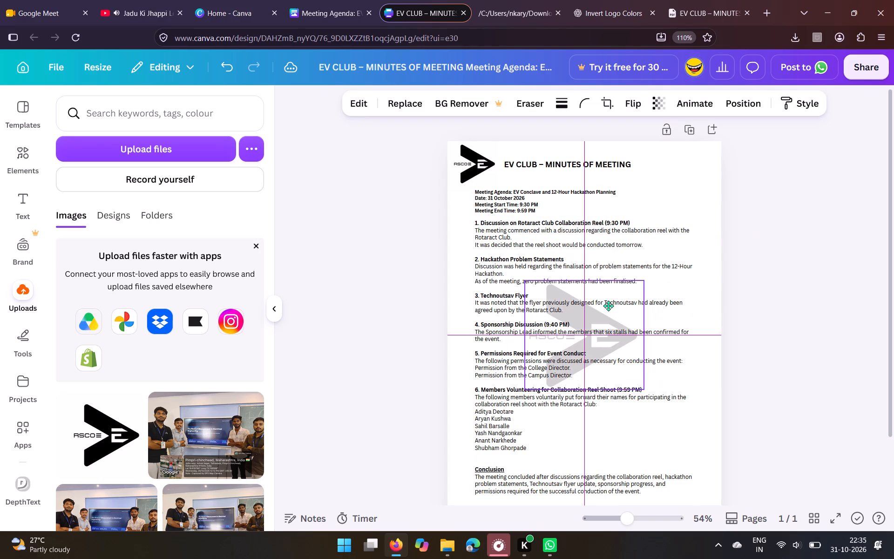
pyautogui.moveTo(609, 306); pyautogui.dragTo(609, 305)
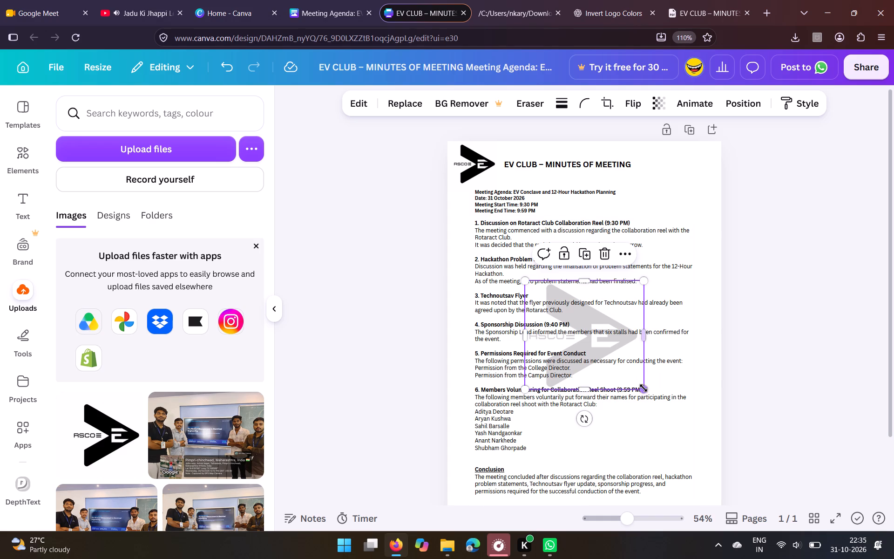
pyautogui.moveTo(643, 390); pyautogui.dragTo(690, 439)
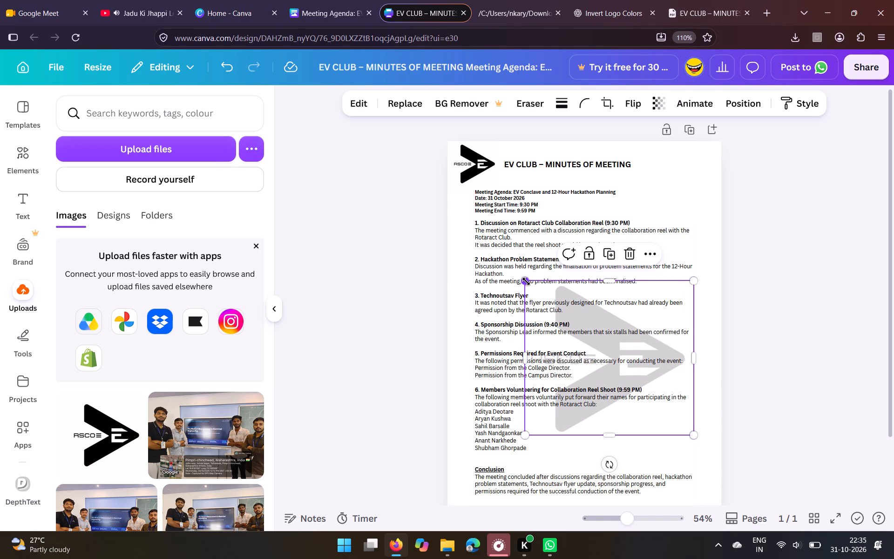
pyautogui.moveTo(526, 282); pyautogui.dragTo(491, 243)
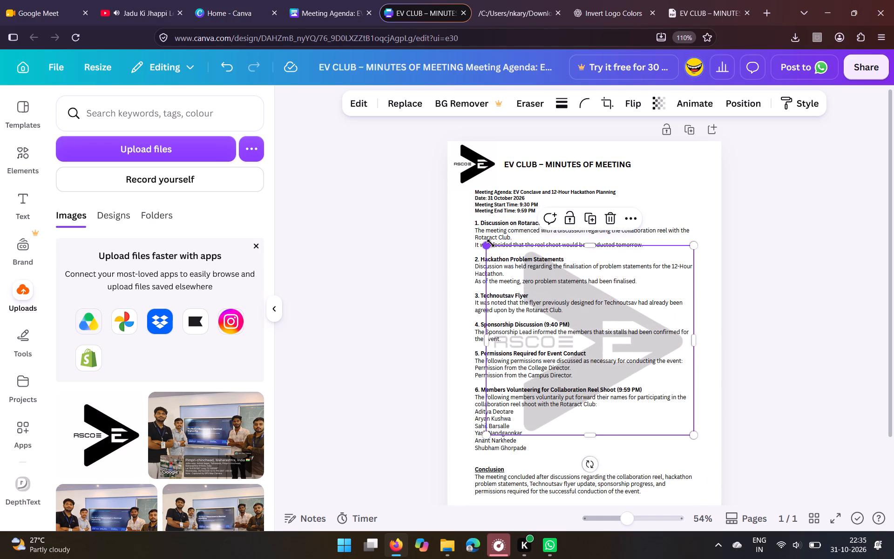
# Reposition the enlarged watermark logo so it is centred horizontally and vertically on the minutes page, then deselect it and check its placement.
pyautogui.moveTo(597, 314); pyautogui.dragTo(582, 321)
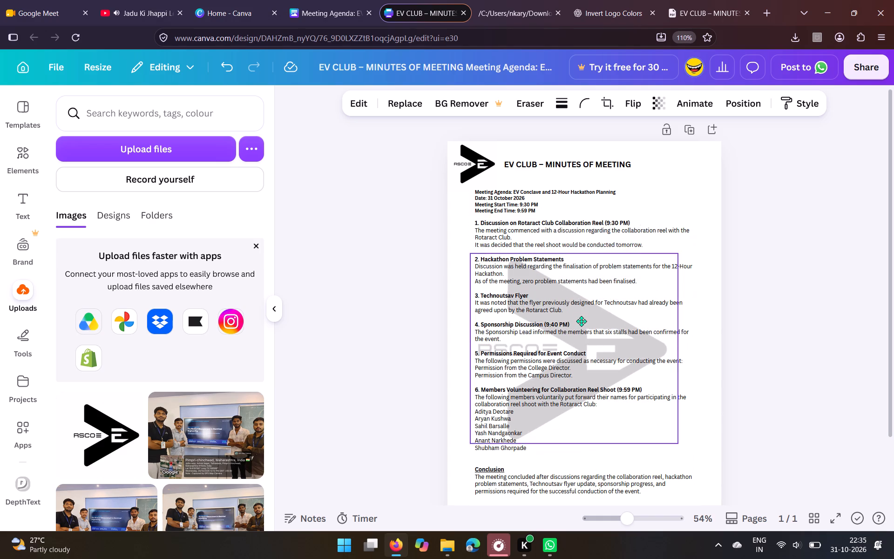
pyautogui.moveTo(582, 321); pyautogui.dragTo(593, 334)
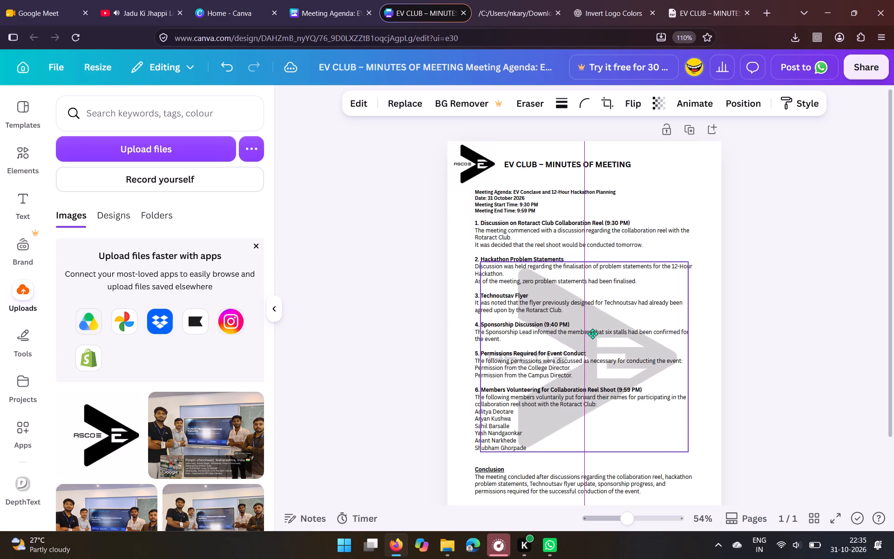
pyautogui.moveTo(593, 334); pyautogui.dragTo(589, 308)
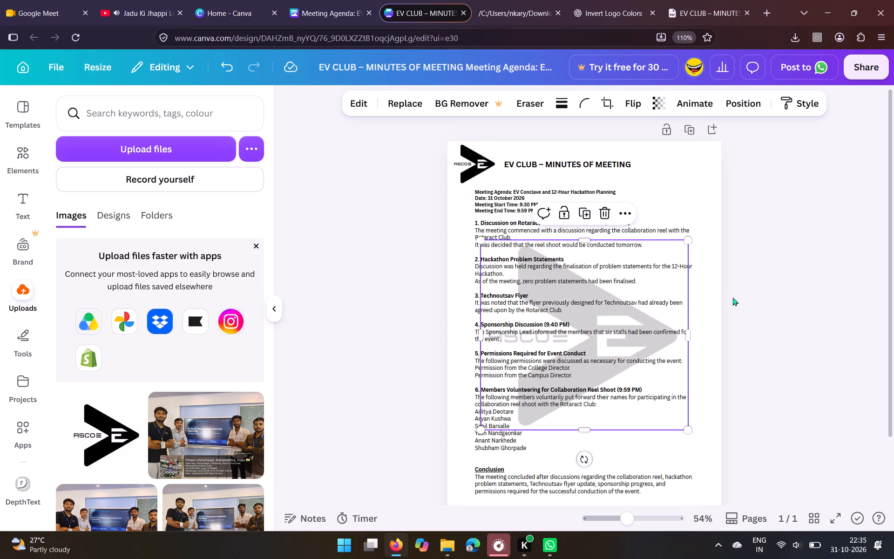
pyautogui.click(757, 293)
pyautogui.scroll(-1, 675, 291)
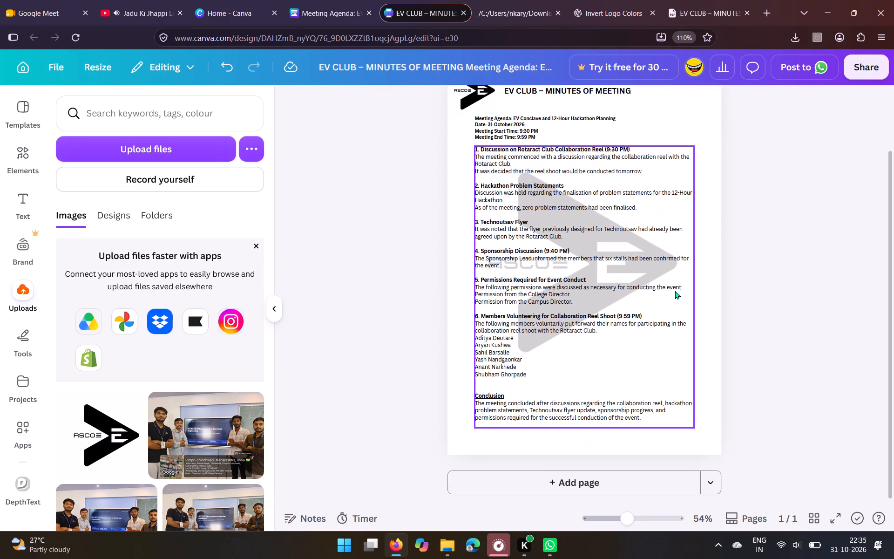
pyautogui.scroll(-1, 675, 291)
pyautogui.scroll(1, 675, 291)
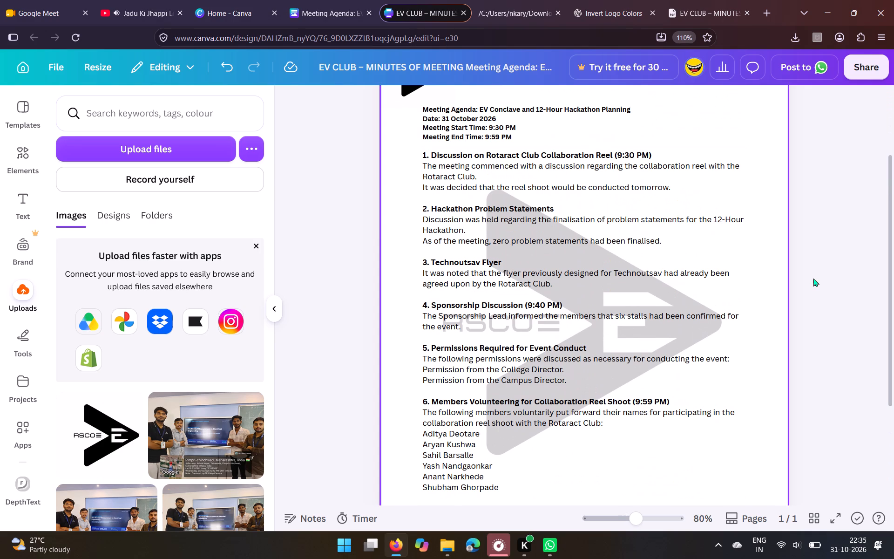
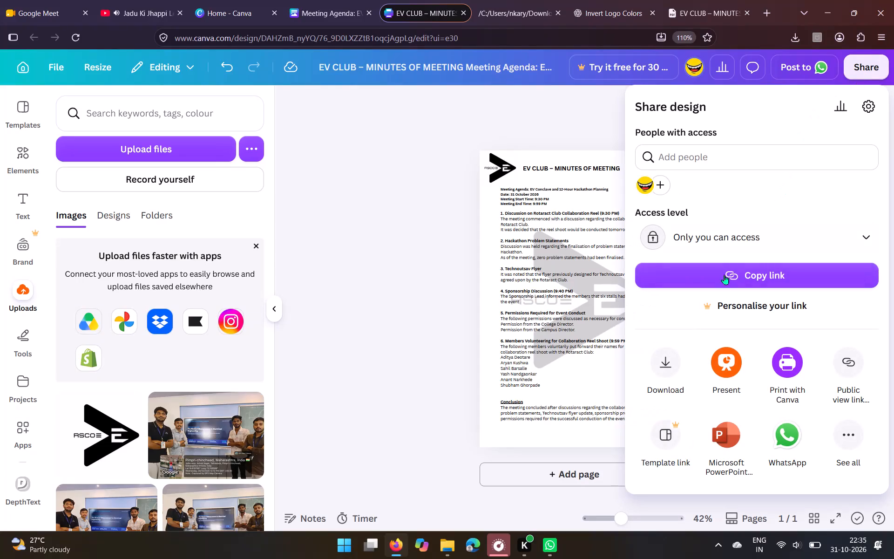
# Download the reworked minutes design as a PDF using the Digital preset.
pyautogui.click(660, 373)
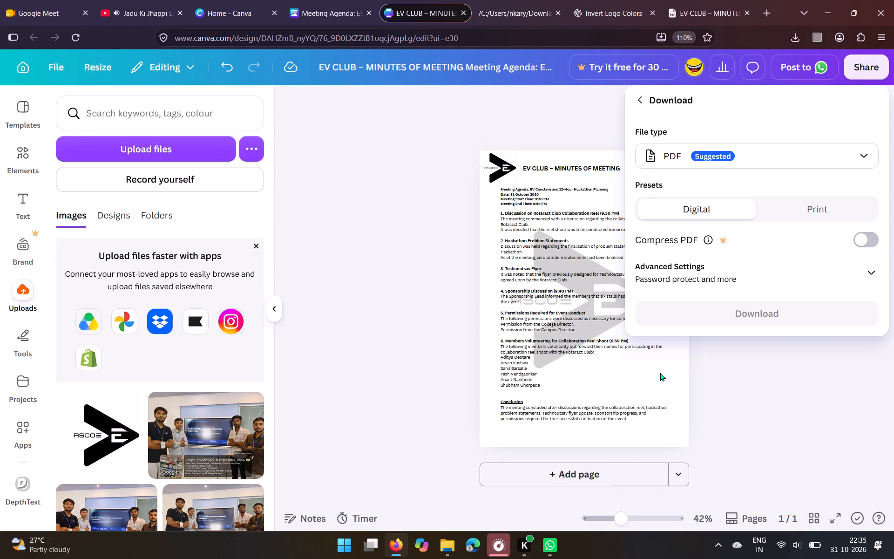
pyautogui.click(694, 316)
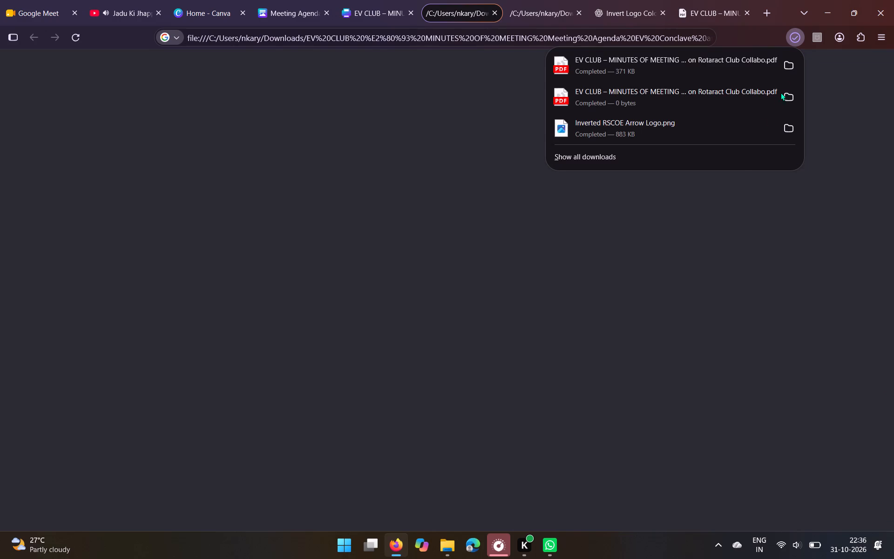
# Locate the newly downloaded minutes PDF in its Downloads folder in File Explorer and rename it "Ev club MoM 31-10-2026".
pyautogui.click(791, 65)
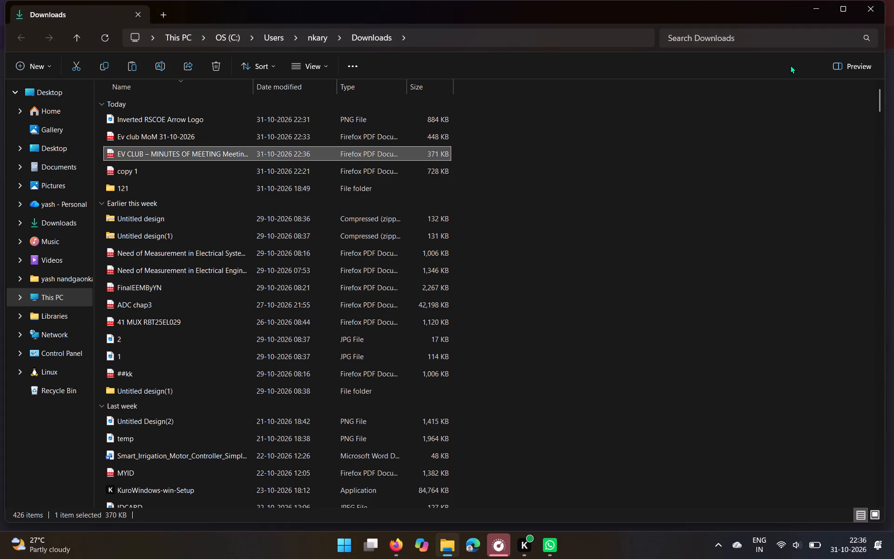
pyautogui.press('F2')
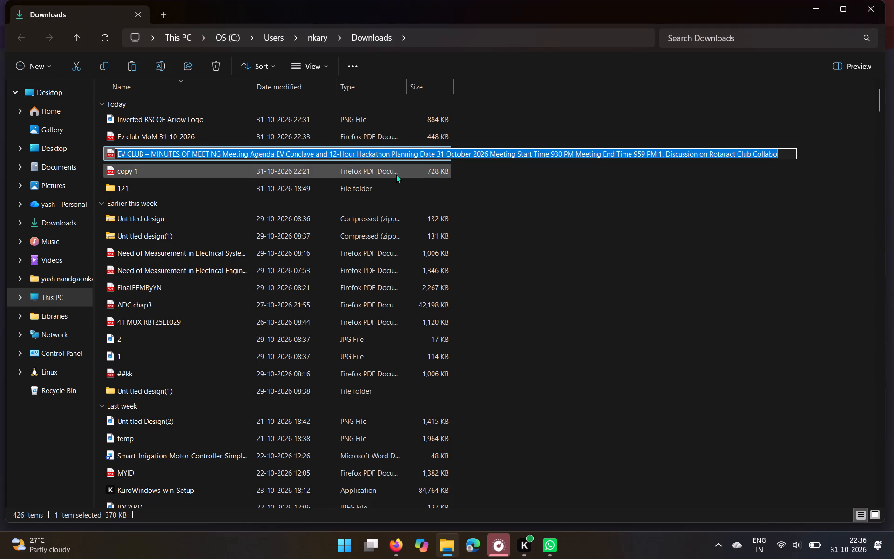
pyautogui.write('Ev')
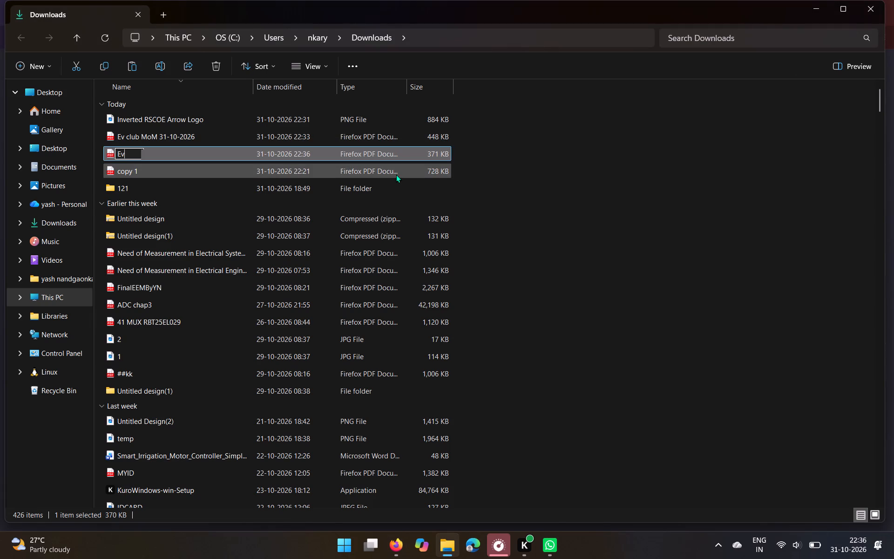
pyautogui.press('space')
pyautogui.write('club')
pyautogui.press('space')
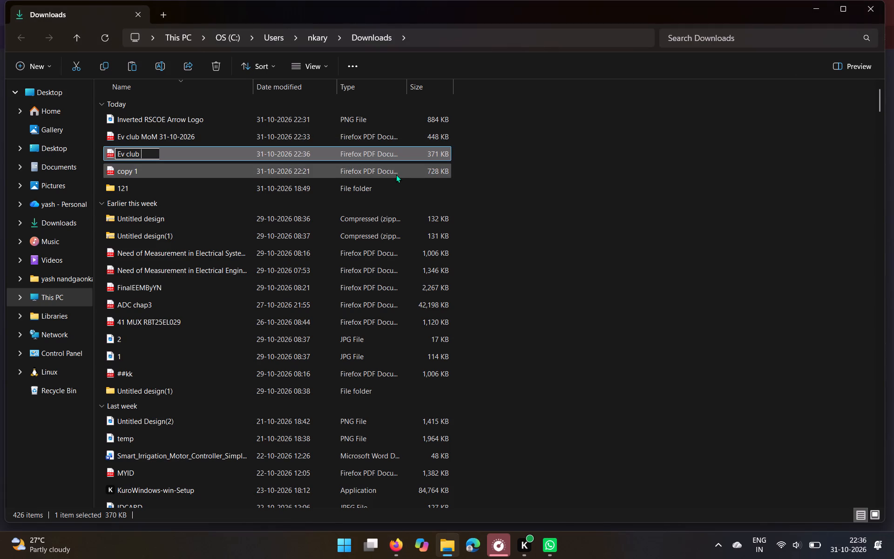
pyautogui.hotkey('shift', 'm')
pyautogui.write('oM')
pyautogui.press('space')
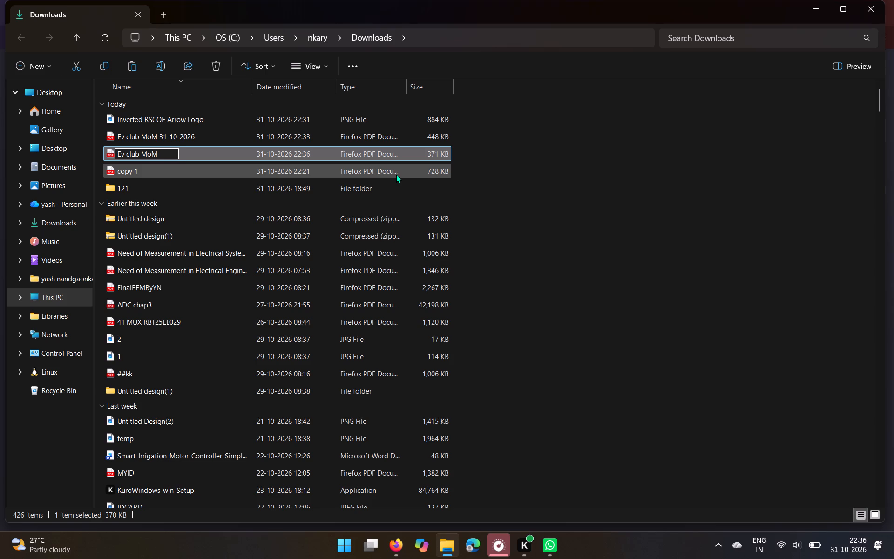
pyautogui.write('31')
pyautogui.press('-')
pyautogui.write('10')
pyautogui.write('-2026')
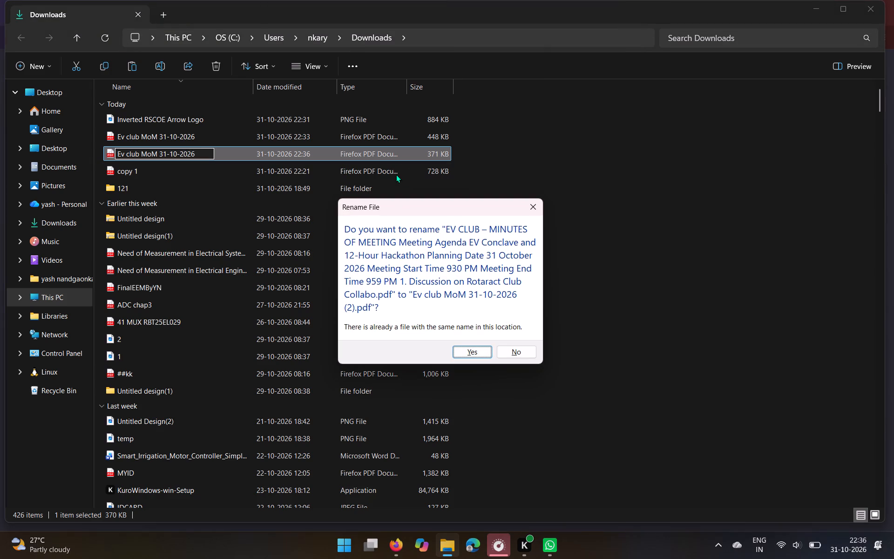
# Decline the suggested duplicate name and rename the newly exported long-titled minutes PDF in Downloads as "Ev club MoM 31-10-2026_1".
pyautogui.click(513, 348)
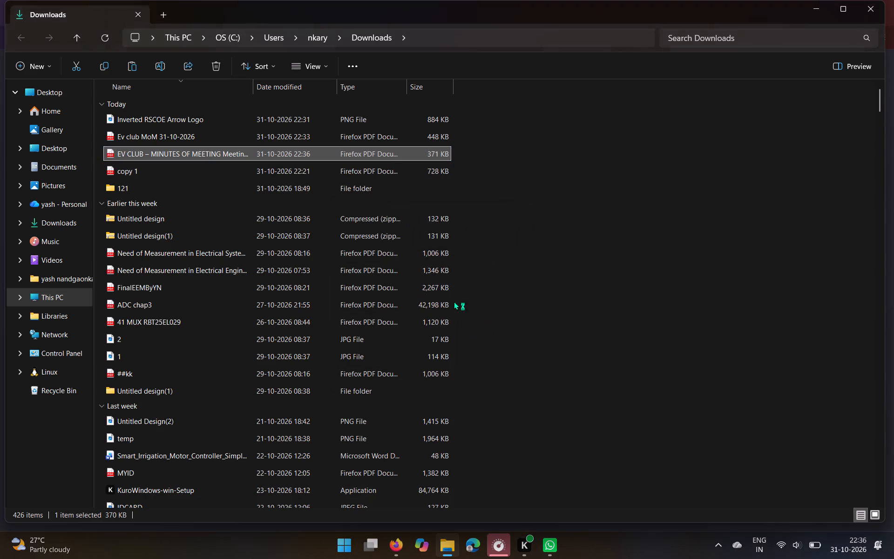
pyautogui.click(220, 154)
pyautogui.hotkey('shift', 'F2')
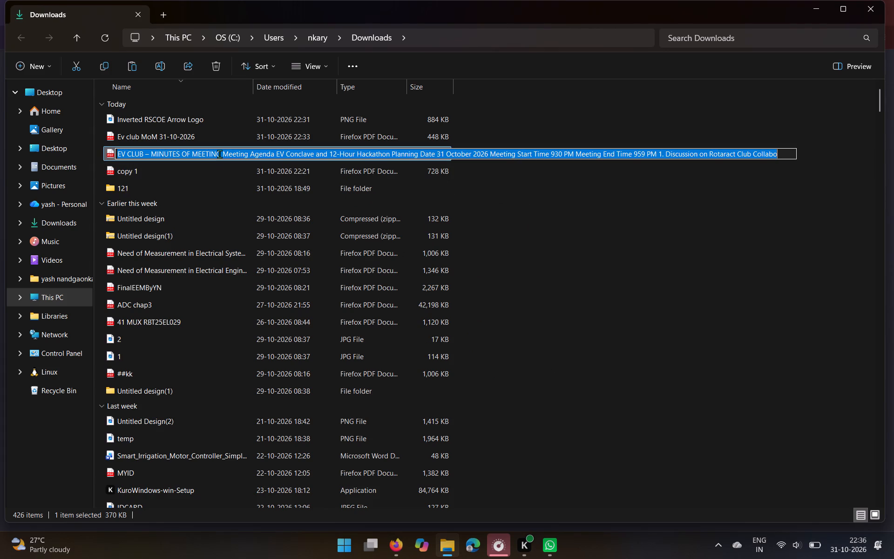
pyautogui.hotkey('ctrl', 'BackSpace')
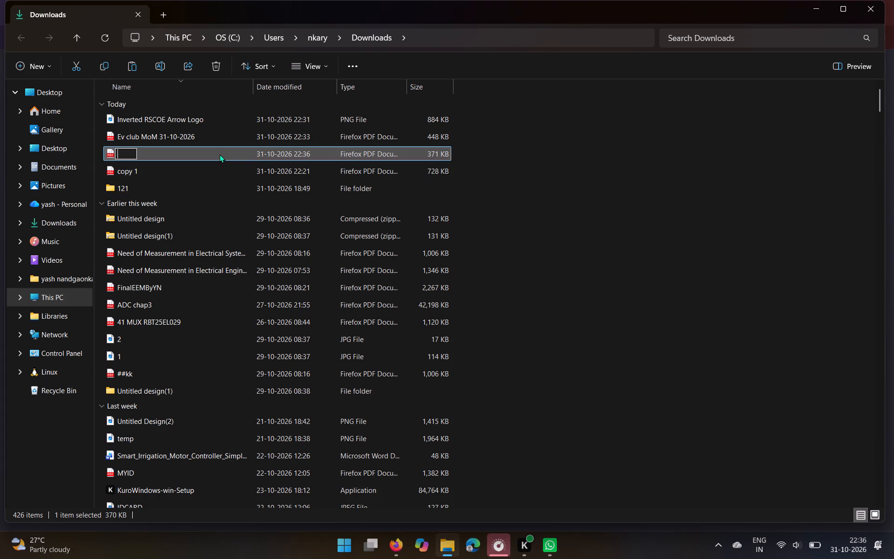
pyautogui.write('ev')
pyautogui.press('space')
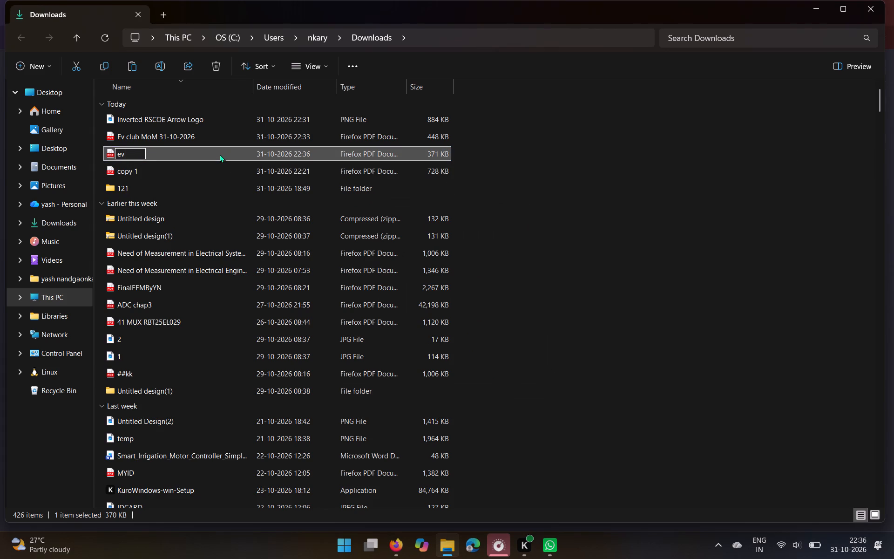
pyautogui.press('BackSpace')
pyautogui.press('BackSpace')
pyautogui.press('BackSpace')
pyautogui.press('BackSpace')
pyautogui.hotkey('shift', 'e')
pyautogui.write('v clyb M')
pyautogui.press('BackSpace')
pyautogui.press('BackSpace')
pyautogui.press('BackSpace')
pyautogui.press('BackSpace')
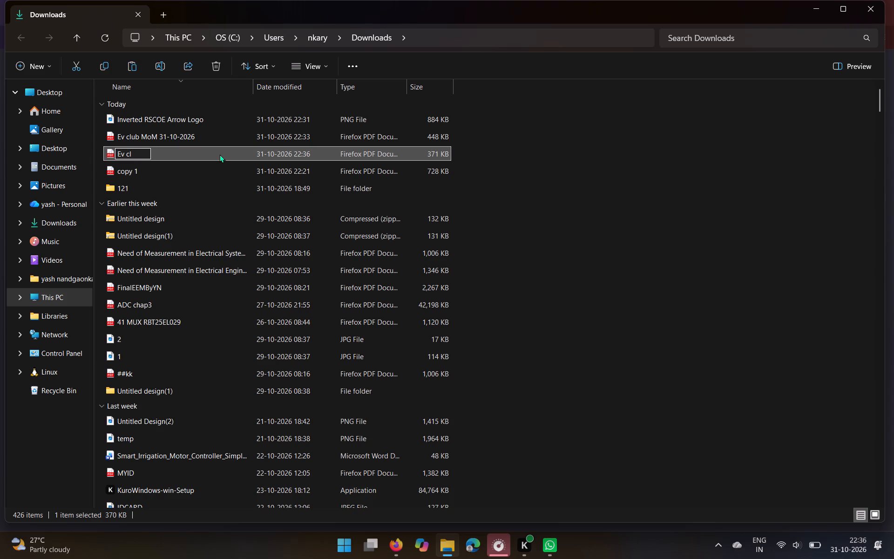
pyautogui.write('ub Mom')
pyautogui.press('space')
pyautogui.press('BackSpace')
pyautogui.press('BackSpace')
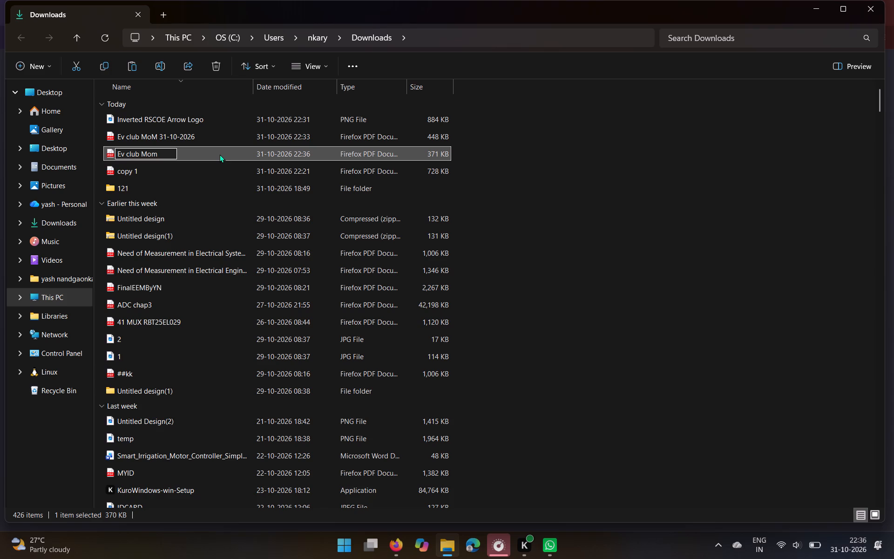
pyautogui.write('M')
pyautogui.press('space')
pyautogui.write('31')
pyautogui.write('210')
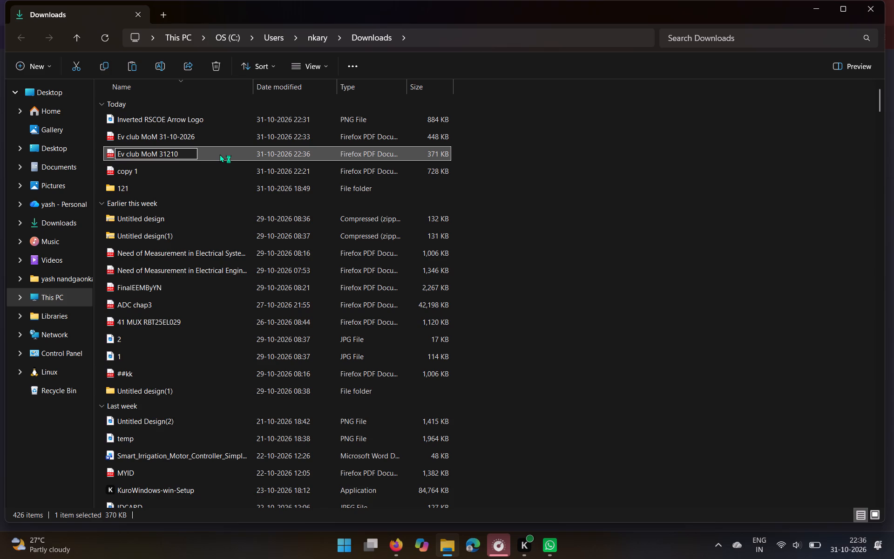
pyautogui.press('Left')
pyautogui.press('Left')
pyautogui.press('BackSpace')
pyautogui.press('-')
pyautogui.press('Right')
pyautogui.press('Right')
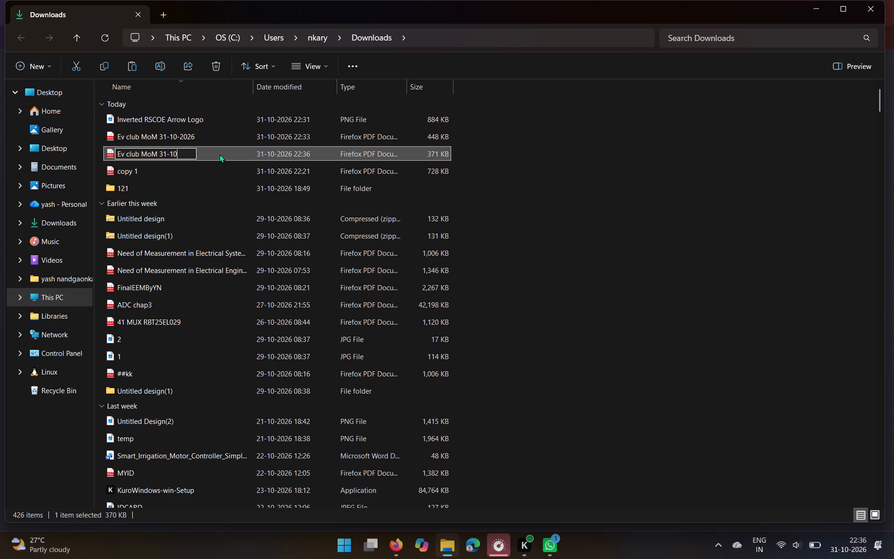
pyautogui.write('01')
pyautogui.press('BackSpace')
pyautogui.press('BackSpace')
pyautogui.hotkey('shift', '_')
pyautogui.press('BackSpace')
pyautogui.press('-')
pyautogui.write('202')
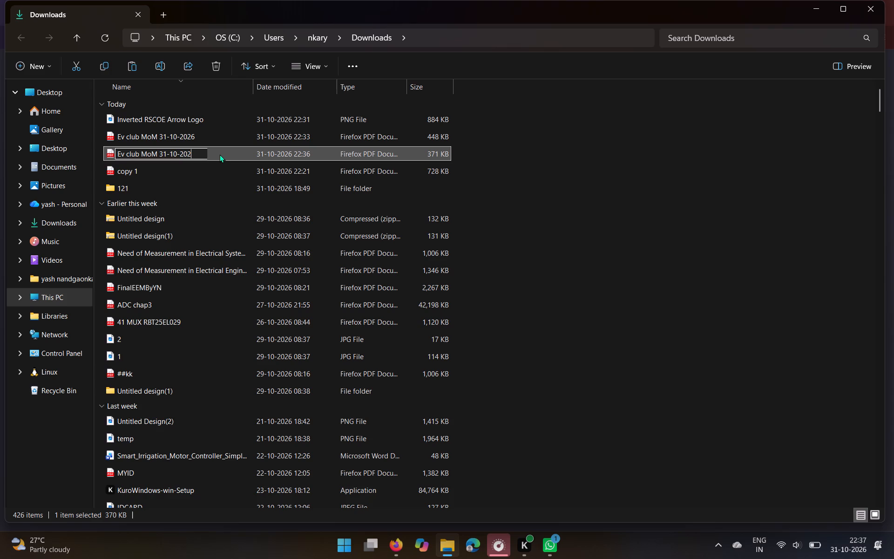
pyautogui.press('6')
pyautogui.hotkey('shift', '+')
pyautogui.press('BackSpace')
pyautogui.hotkey('shift', '_')
pyautogui.press('1')
pyautogui.press('Return')
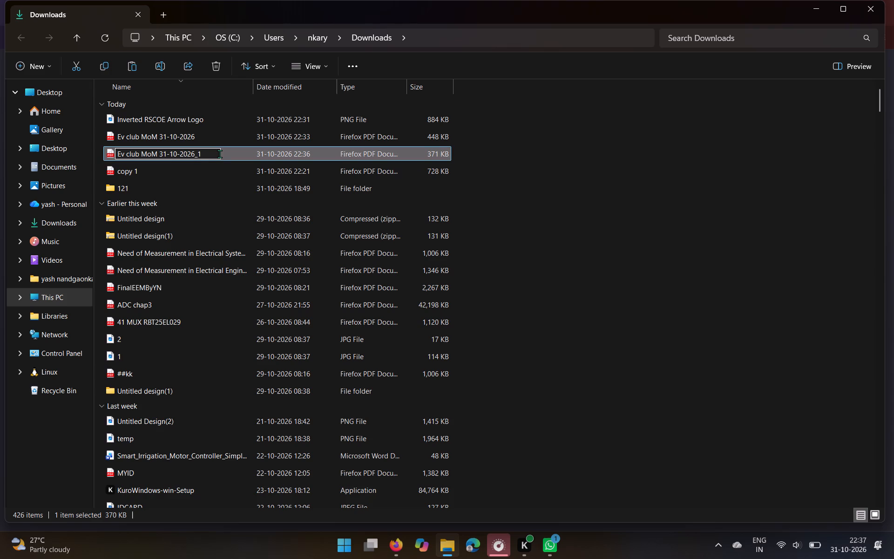
# Copy the PDF "Ev club MoM 31-10-2026_1" to the clipboard.
pyautogui.click(213, 136)
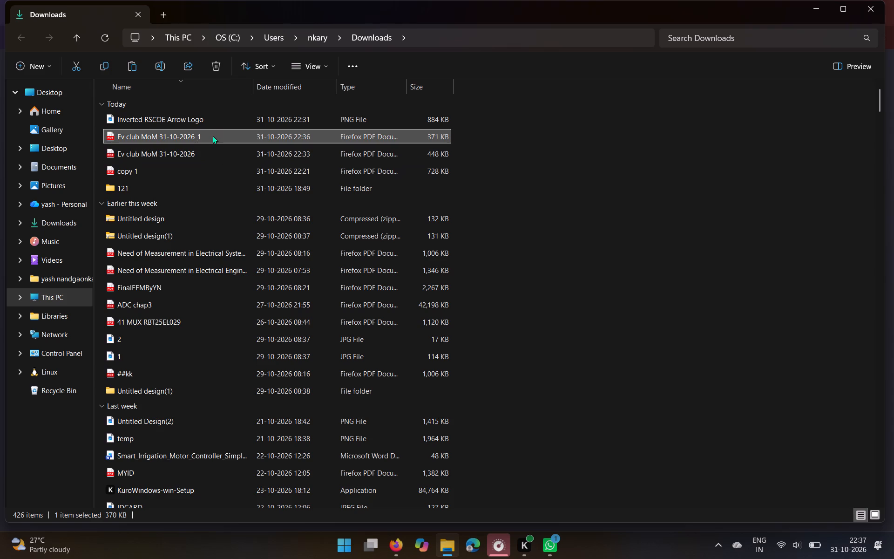
pyautogui.hotkey('ctrl', 'c')
pyautogui.click(240, 136)
pyautogui.hotkey('ctrl', 'c')
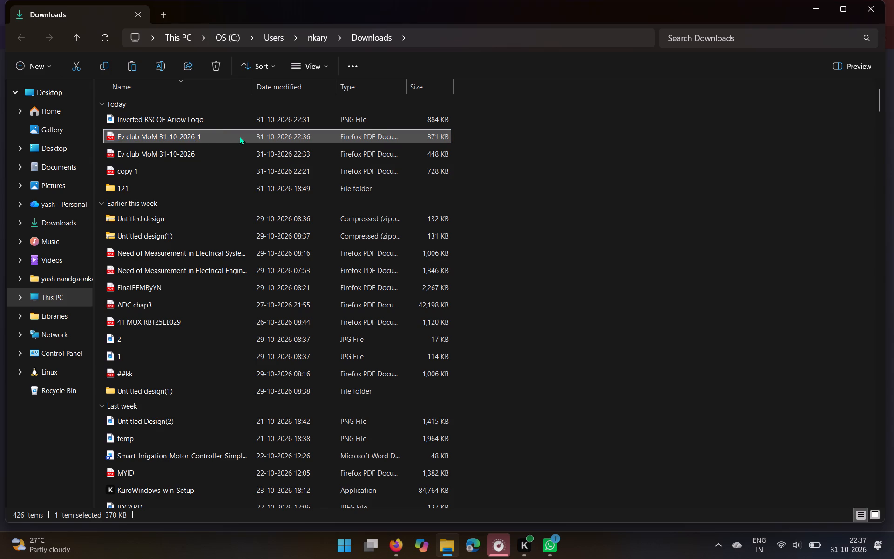